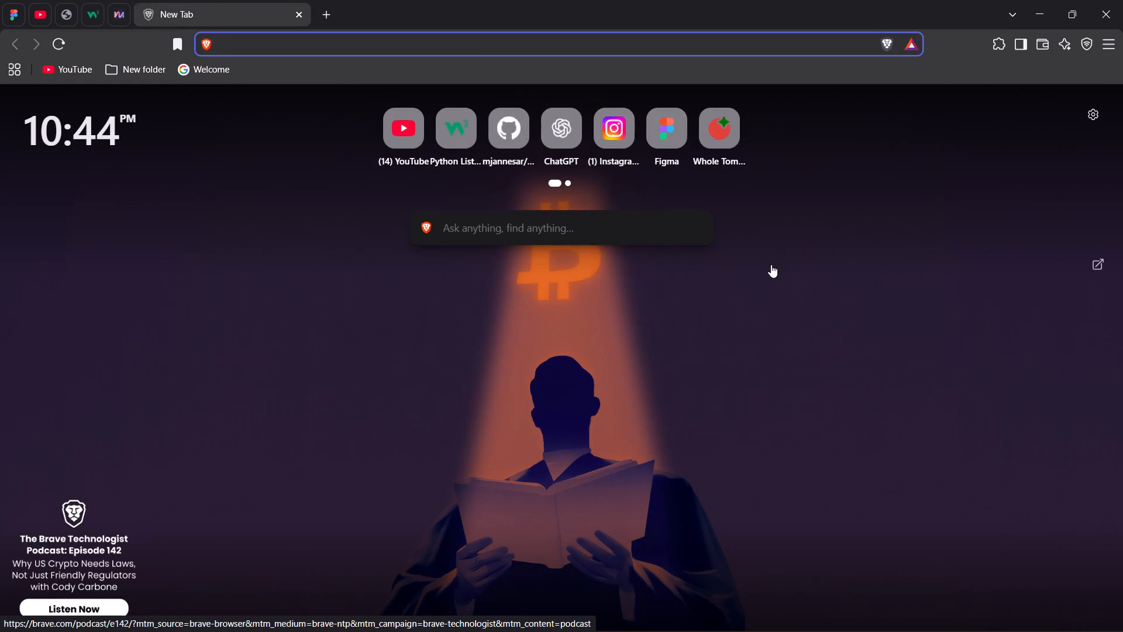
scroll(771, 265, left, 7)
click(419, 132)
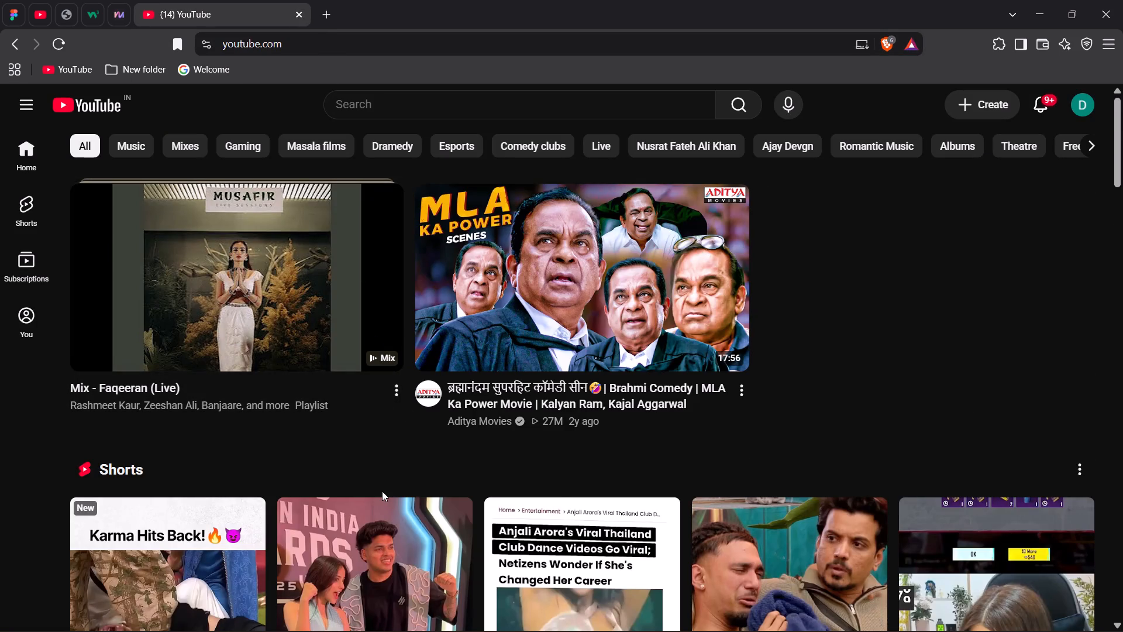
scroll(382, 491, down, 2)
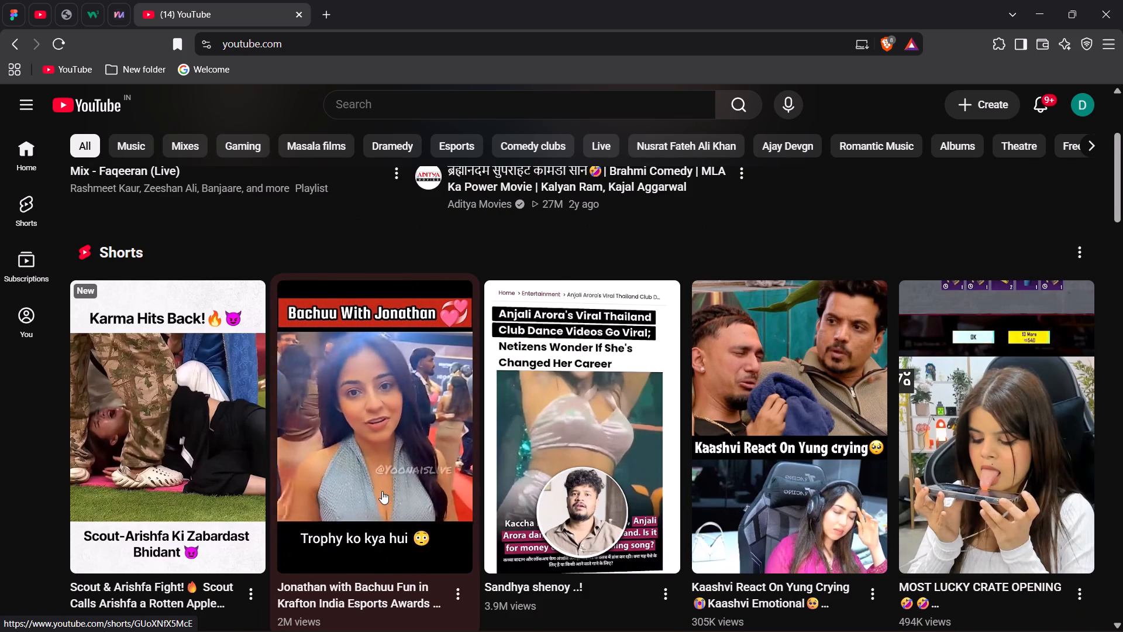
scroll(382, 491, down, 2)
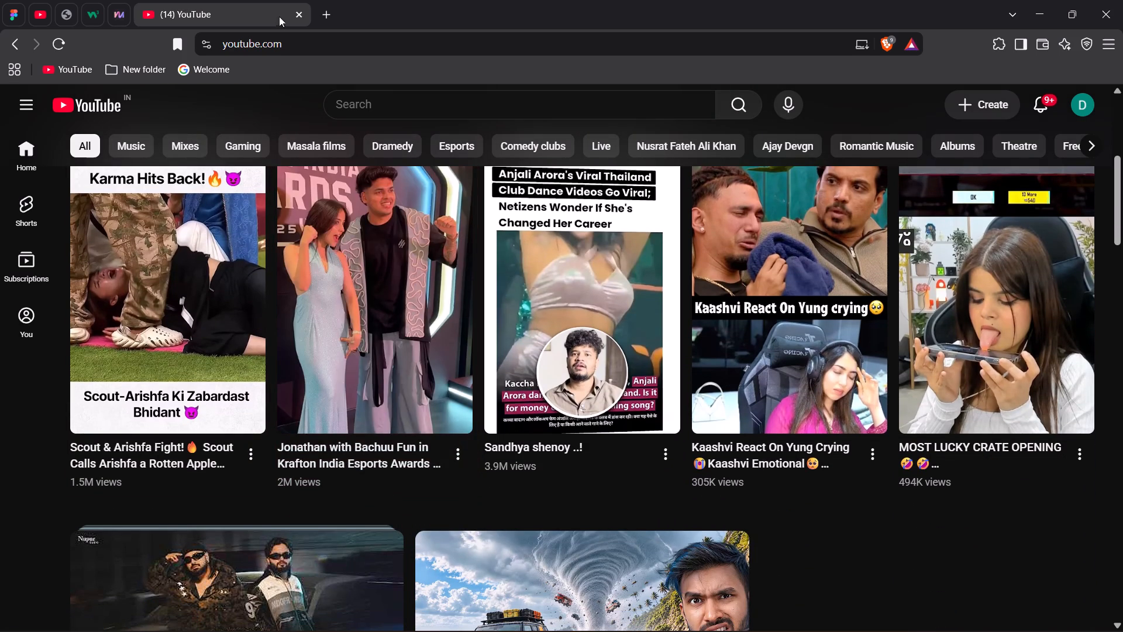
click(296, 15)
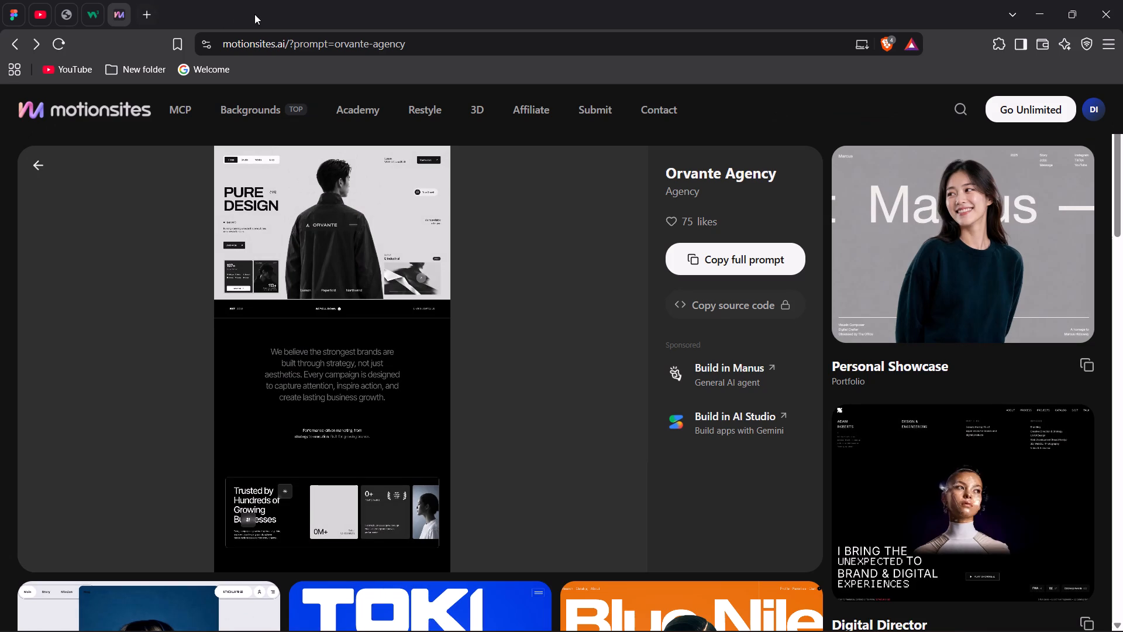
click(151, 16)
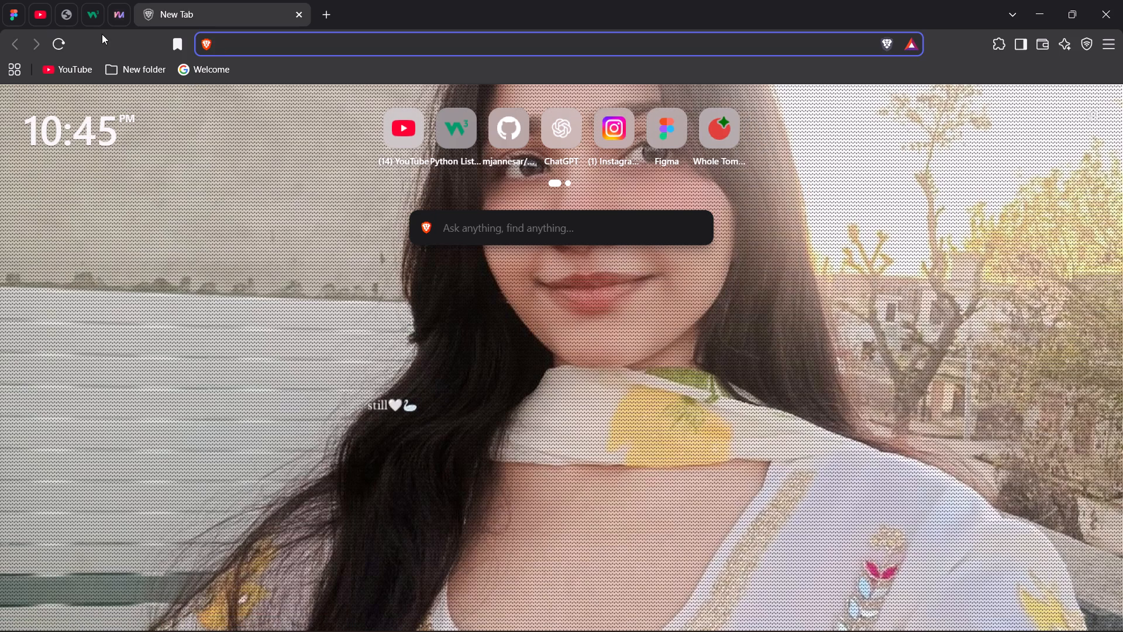
Switch to the open Figma design file and examine the five MacBook Pro 16" car frames and reference images on Page 3.
click(11, 9)
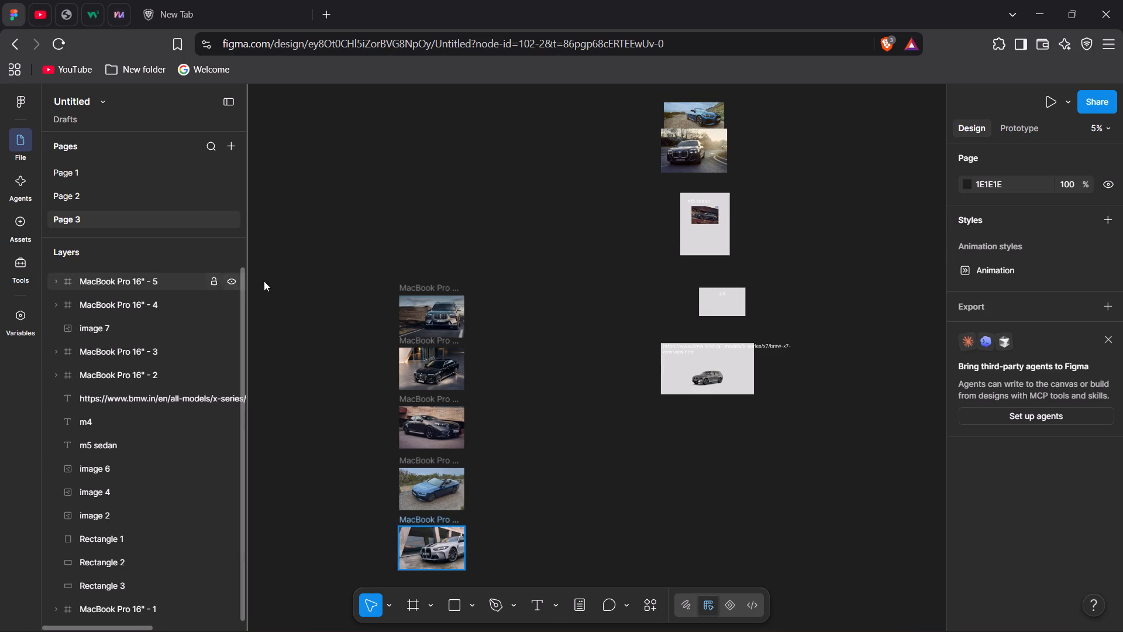
scroll(300, 281, down, 1)
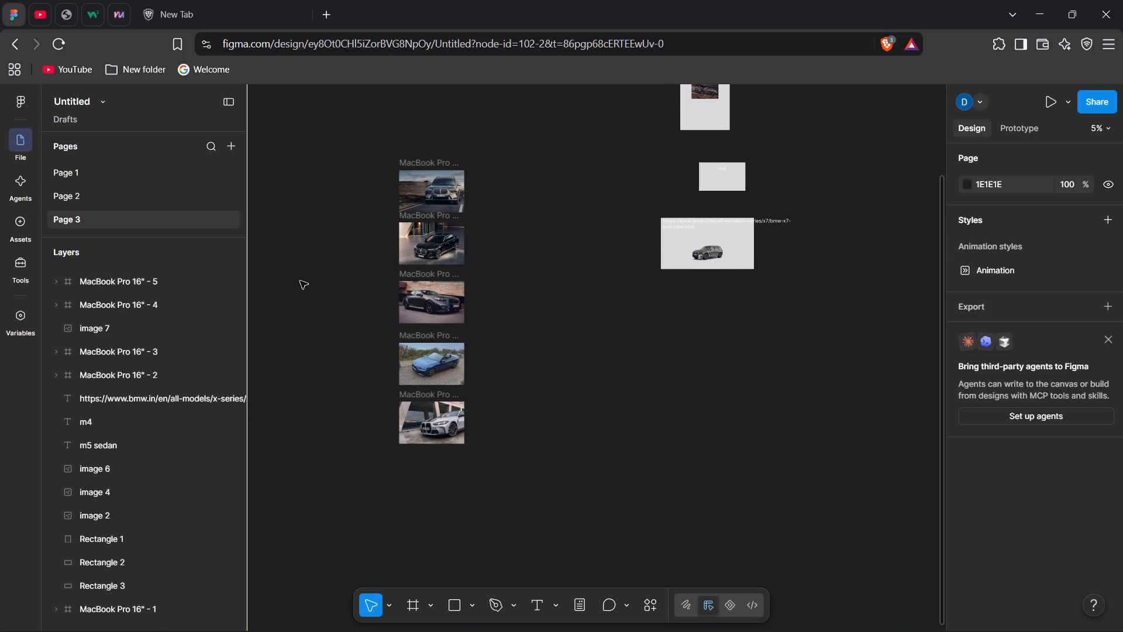
scroll(300, 281, down, 1)
key(Tab)
click(614, 369)
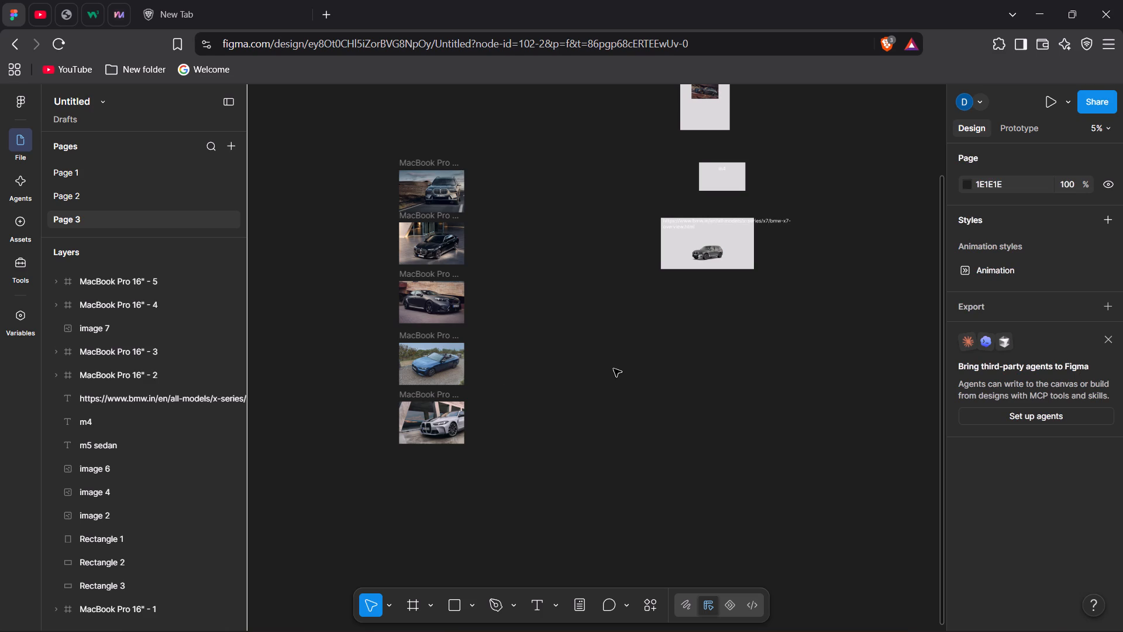
scroll(498, 363, up, 1)
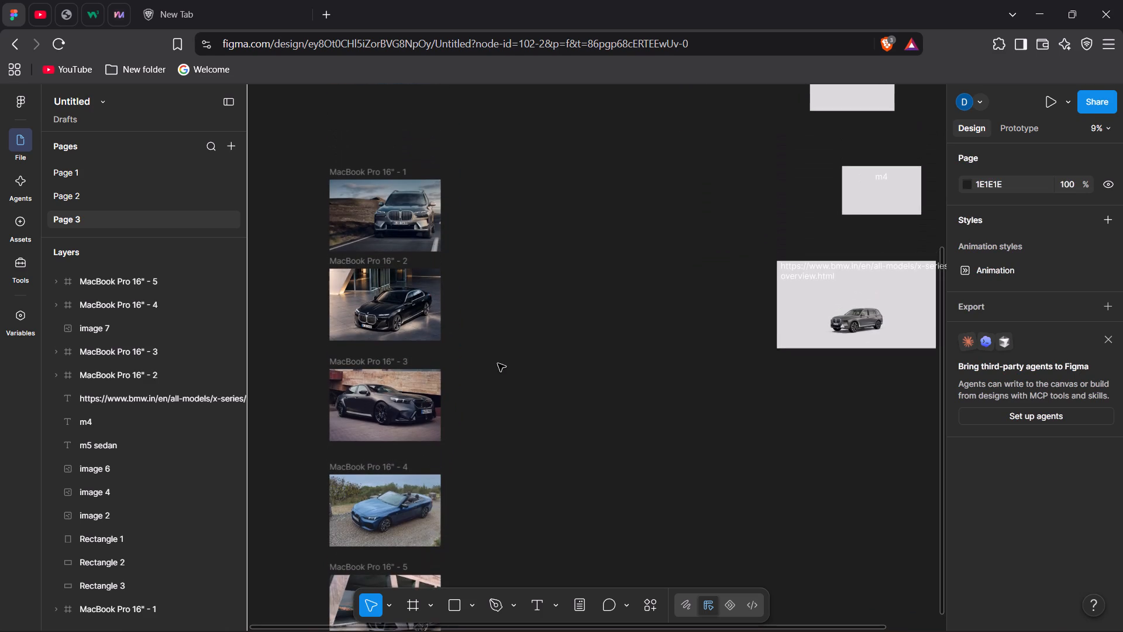
scroll(498, 363, up, 1)
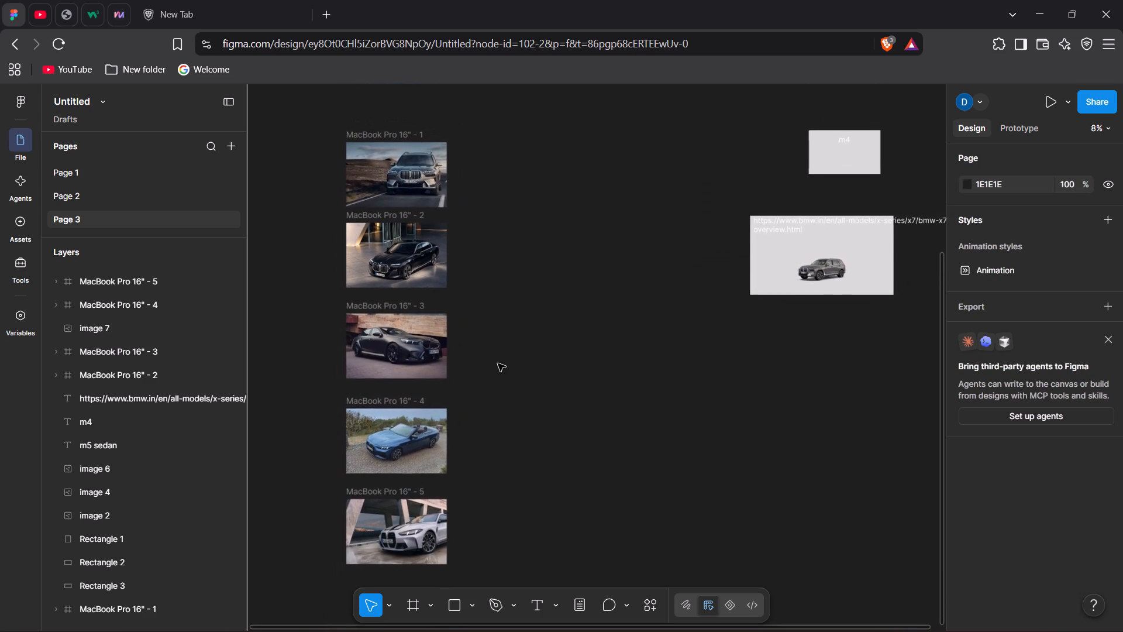
scroll(498, 363, left, 1)
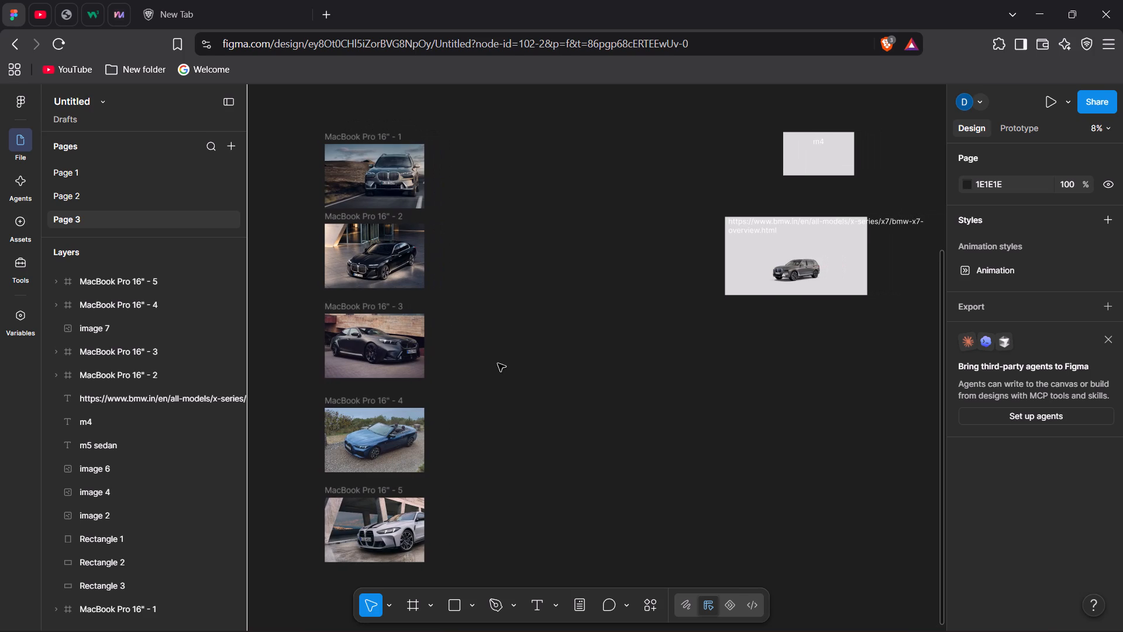
scroll(498, 363, left, 1)
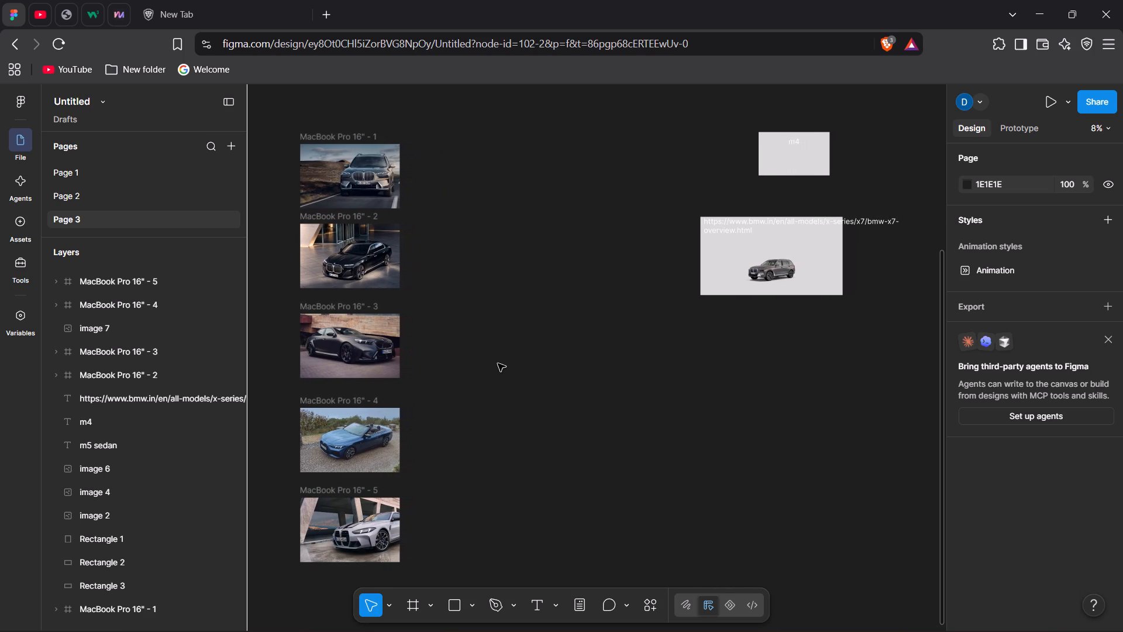
scroll(498, 363, left, 1)
scroll(498, 363, down, 1)
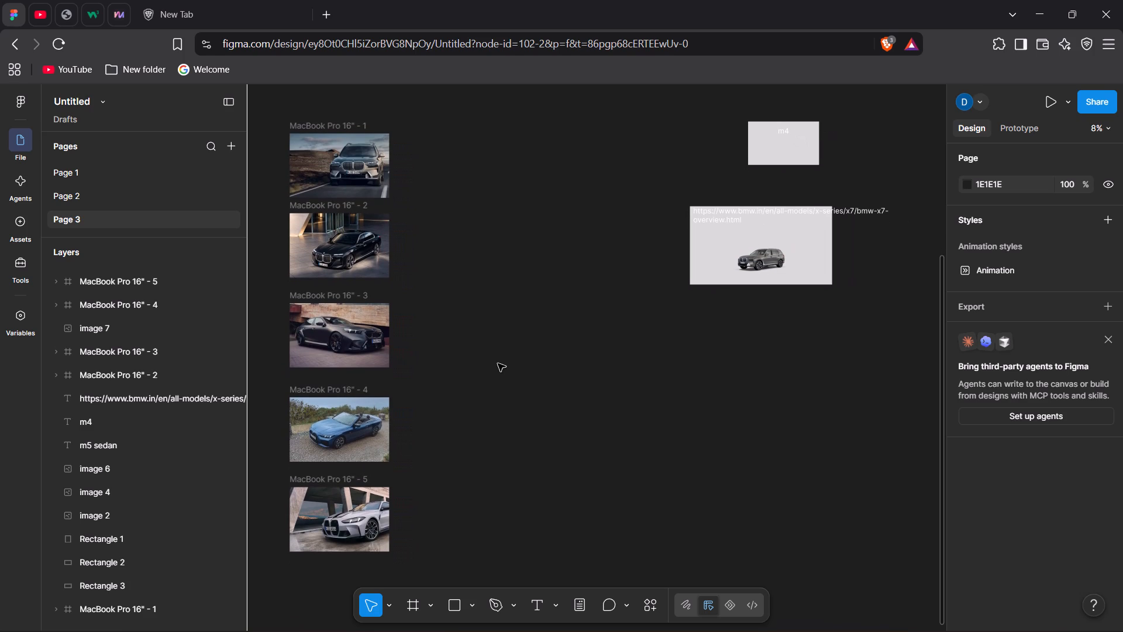
scroll(498, 363, down, 1)
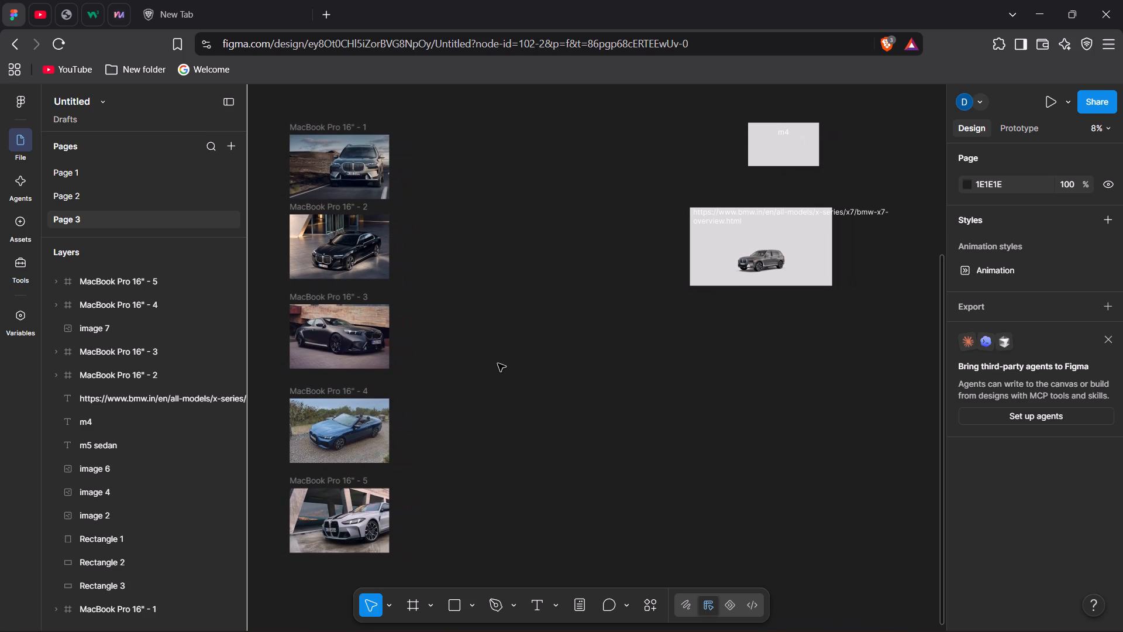
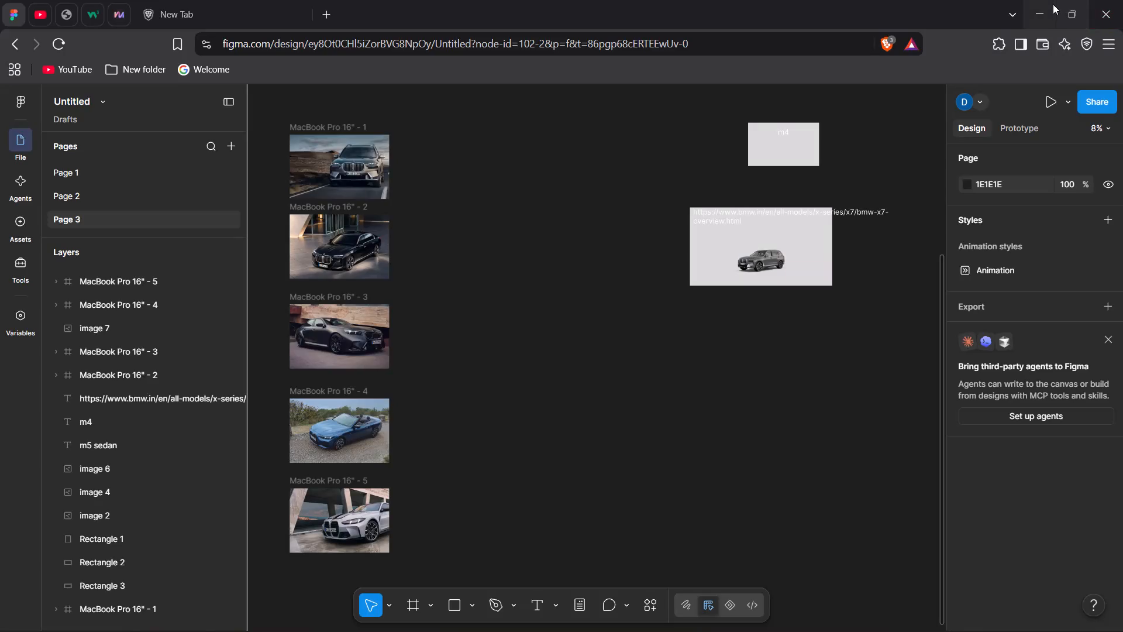
Present the Page 3 prototype, flip back and forth through the five MacBook Pro 16" car frames, and close the preview.
click(1049, 102)
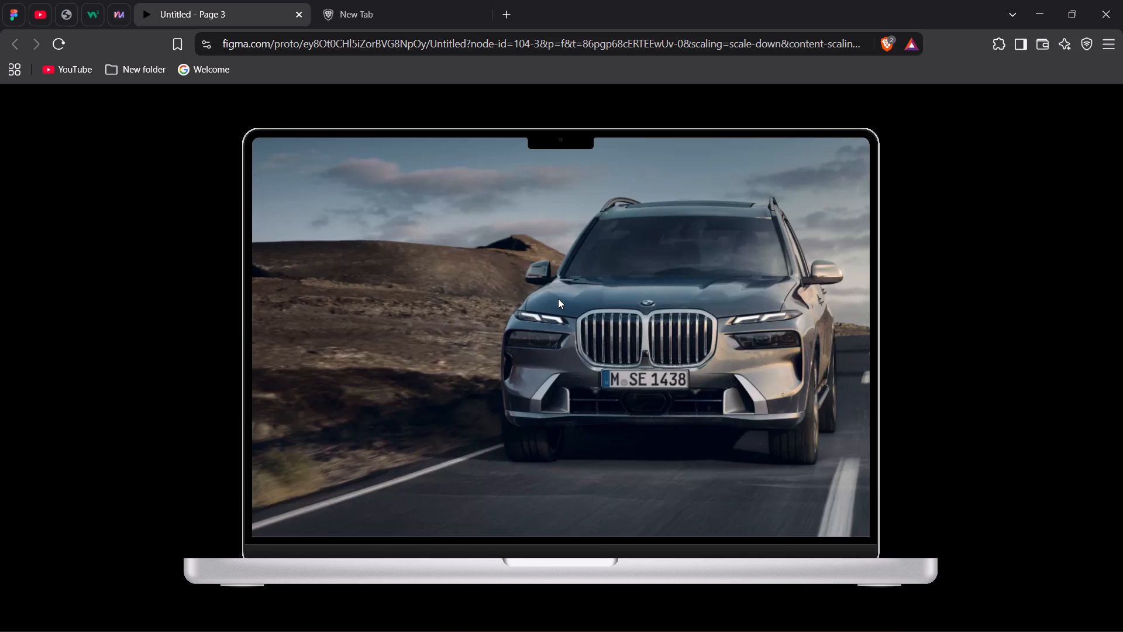
key(Right)
key(Left)
key(Right)
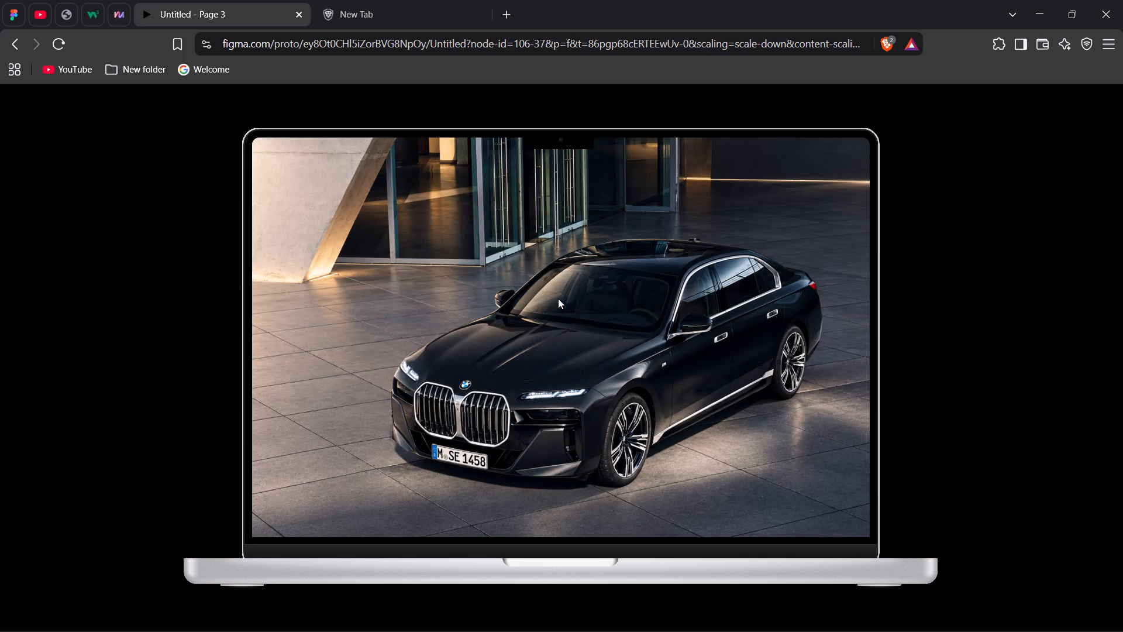
key(Right)
key(Right)
key(Right)
key(Left)
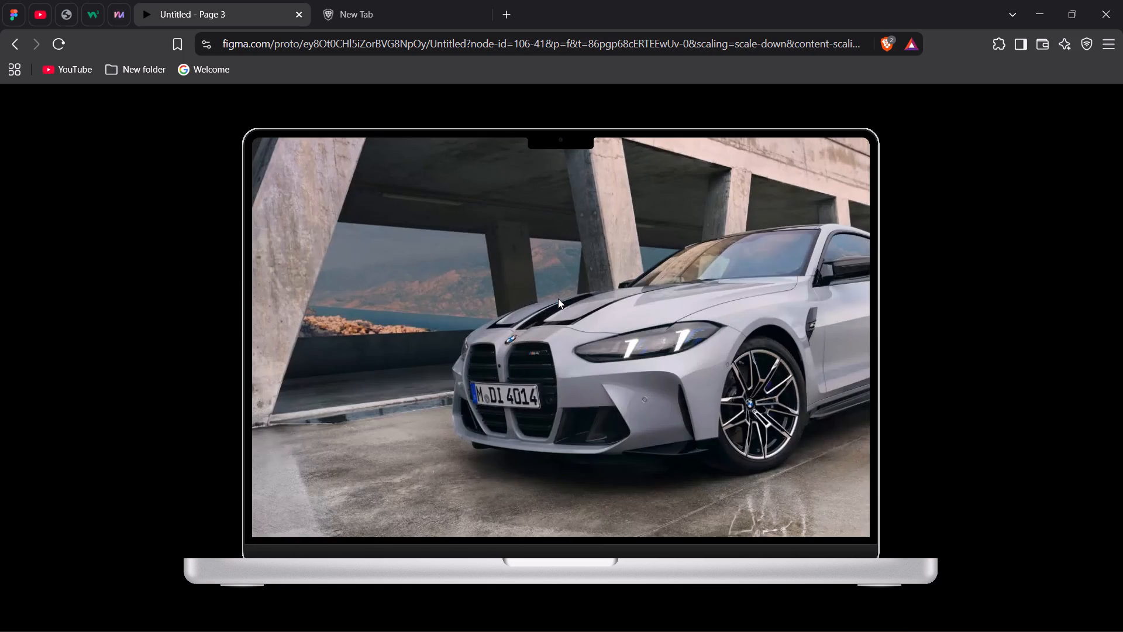
key(Left)
key(Left)
key(Left)
key(Left)
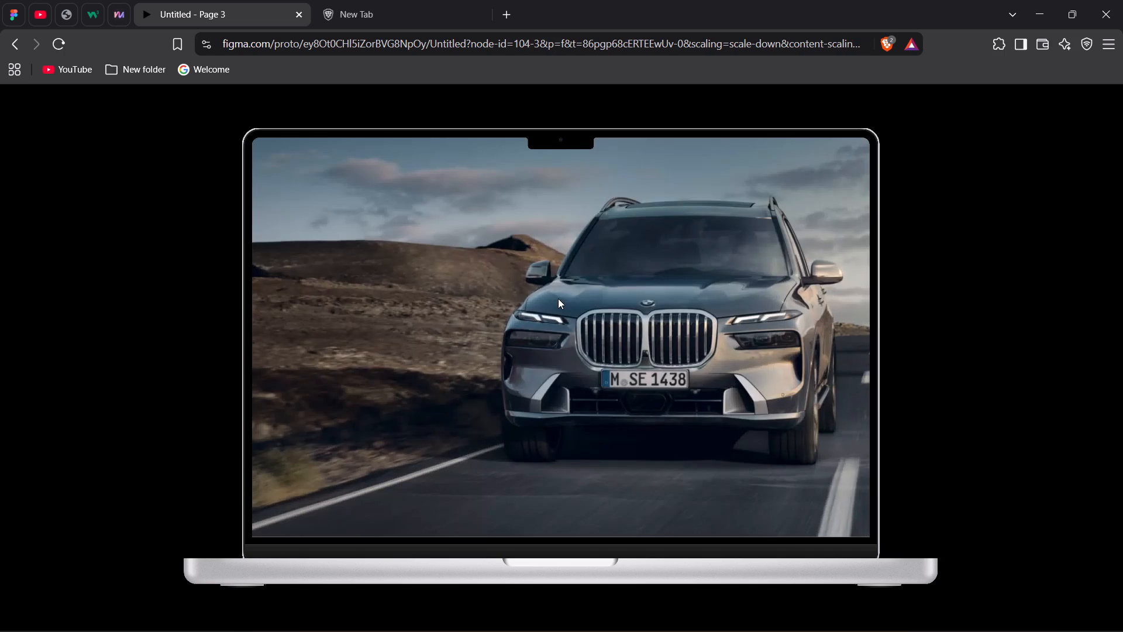
key(Right)
key(Right)
key(Right)
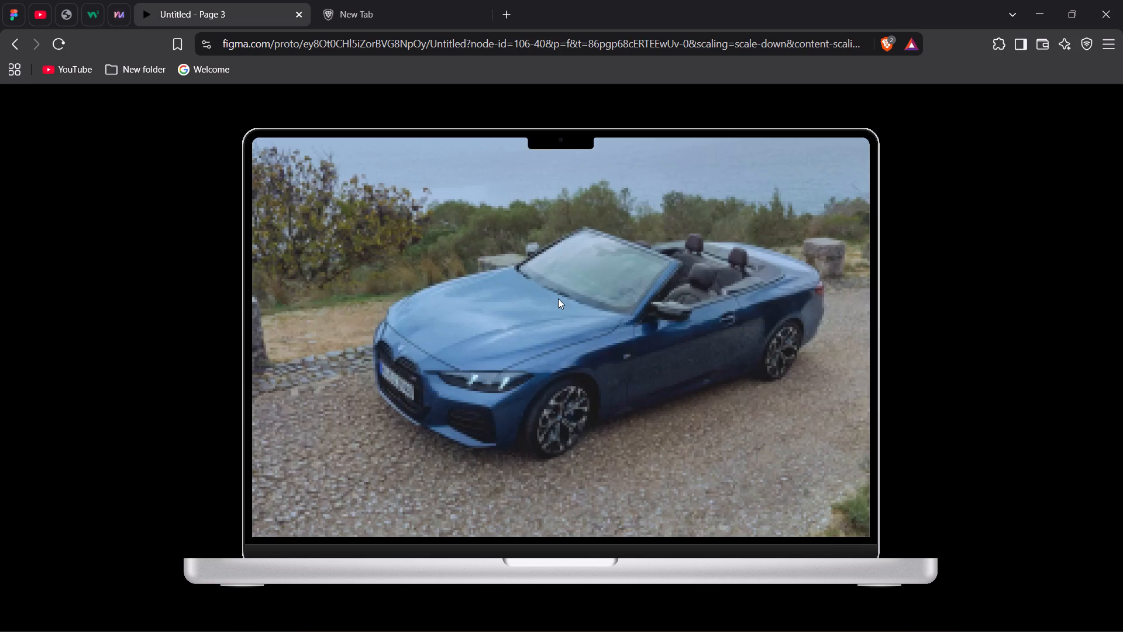
key(Right)
key(Right)
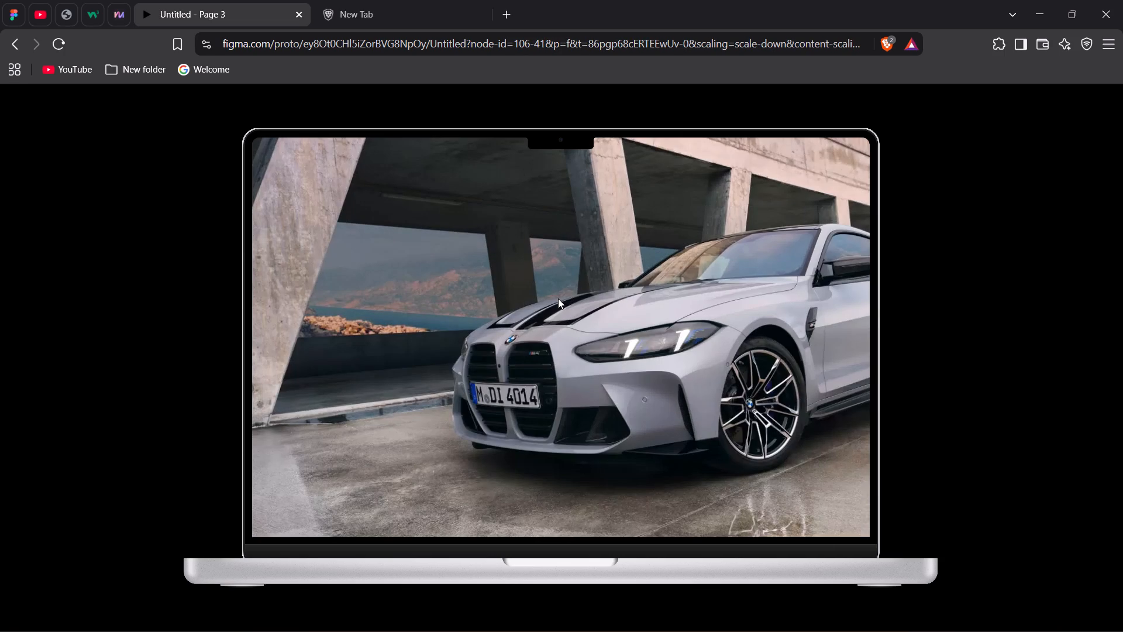
key(Left)
key(Left)
key(Left)
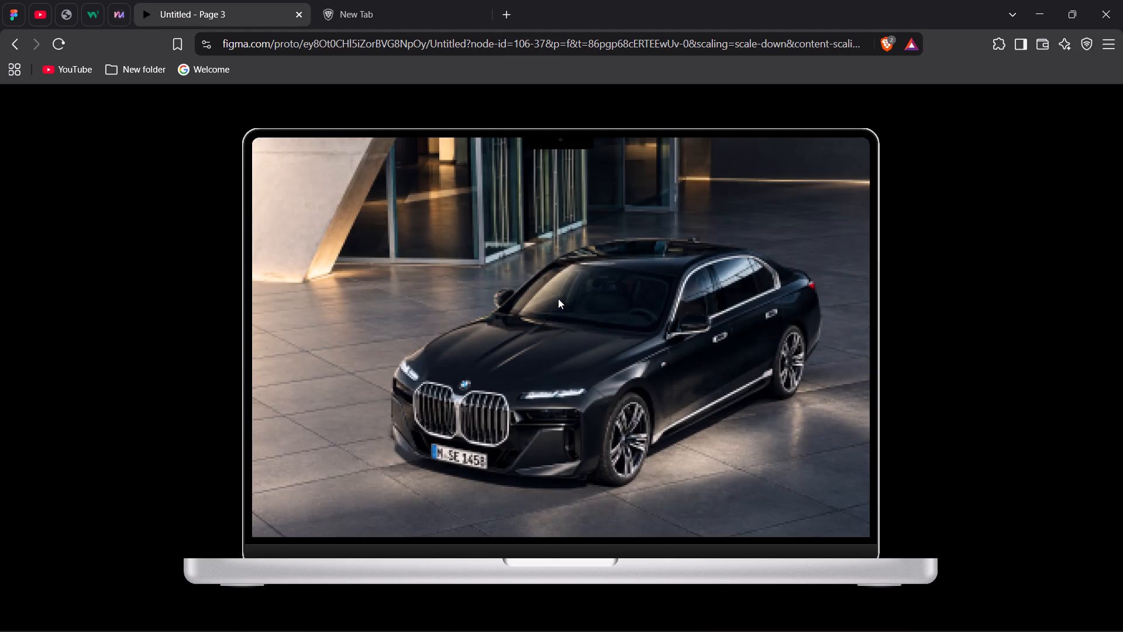
key(Left)
key(Right)
key(Right)
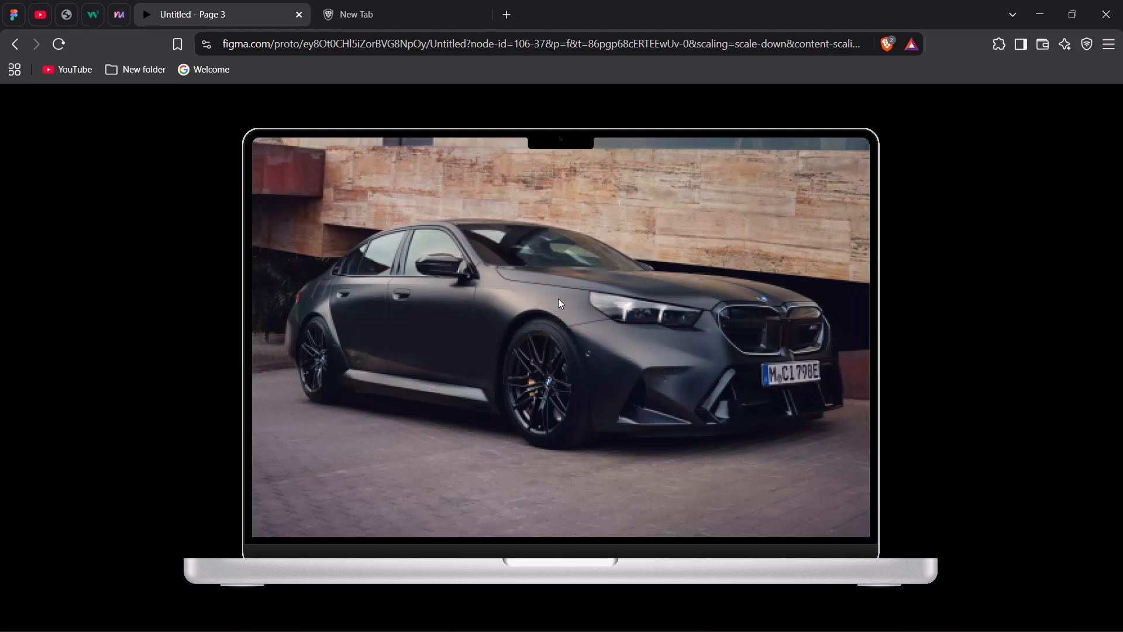
key(Right)
key(Right)
key(Left)
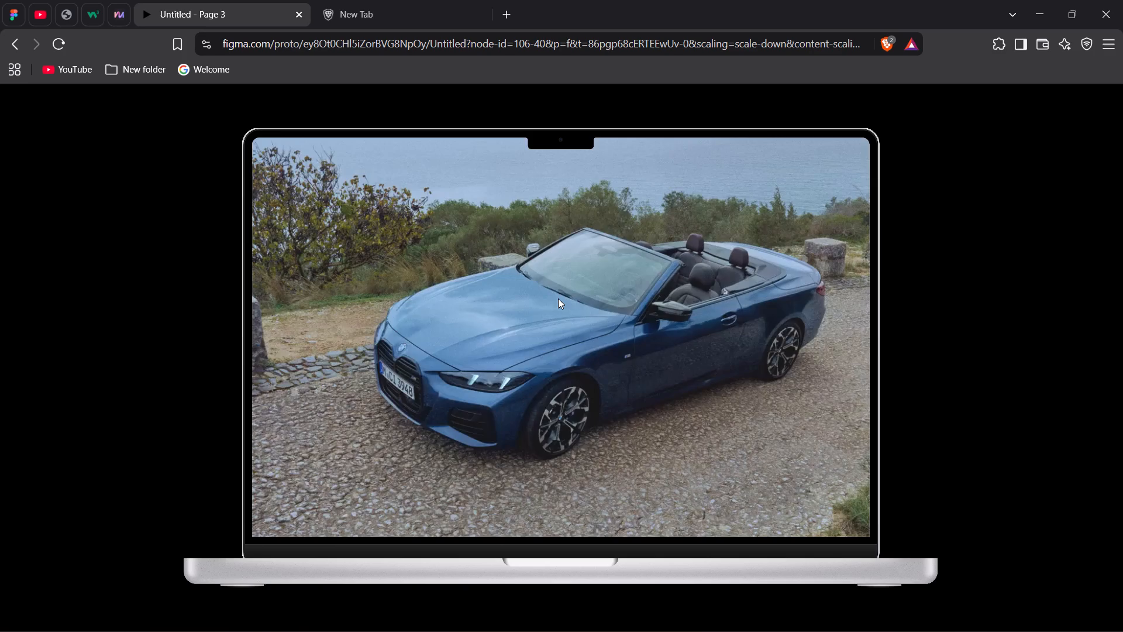
key(Left)
key(Left)
key(Left)
key(Left)
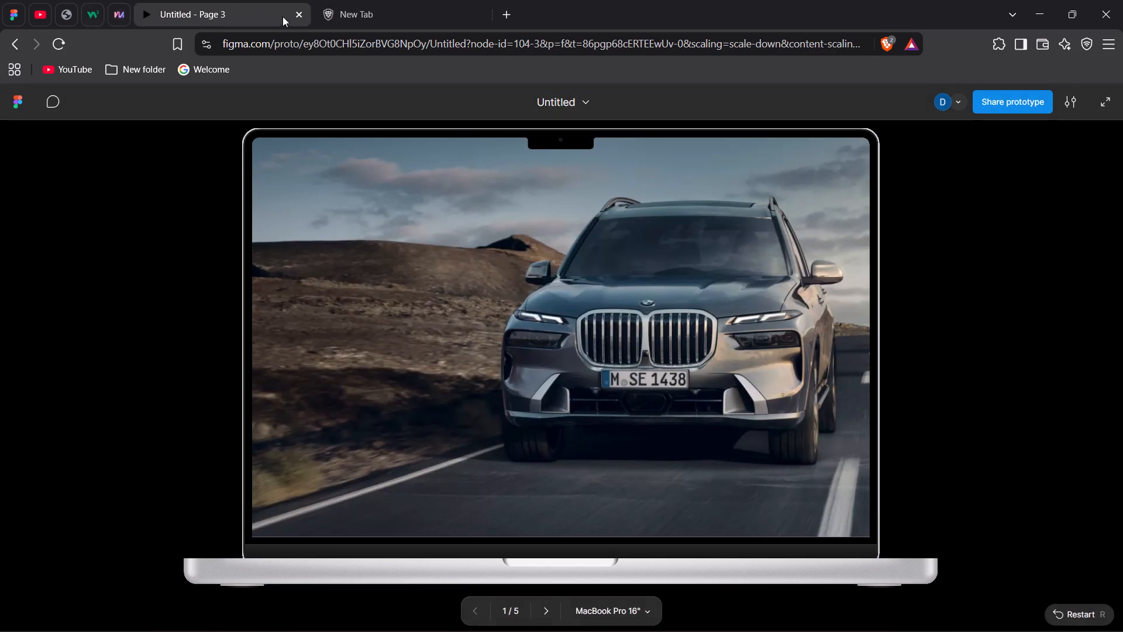
click(299, 15)
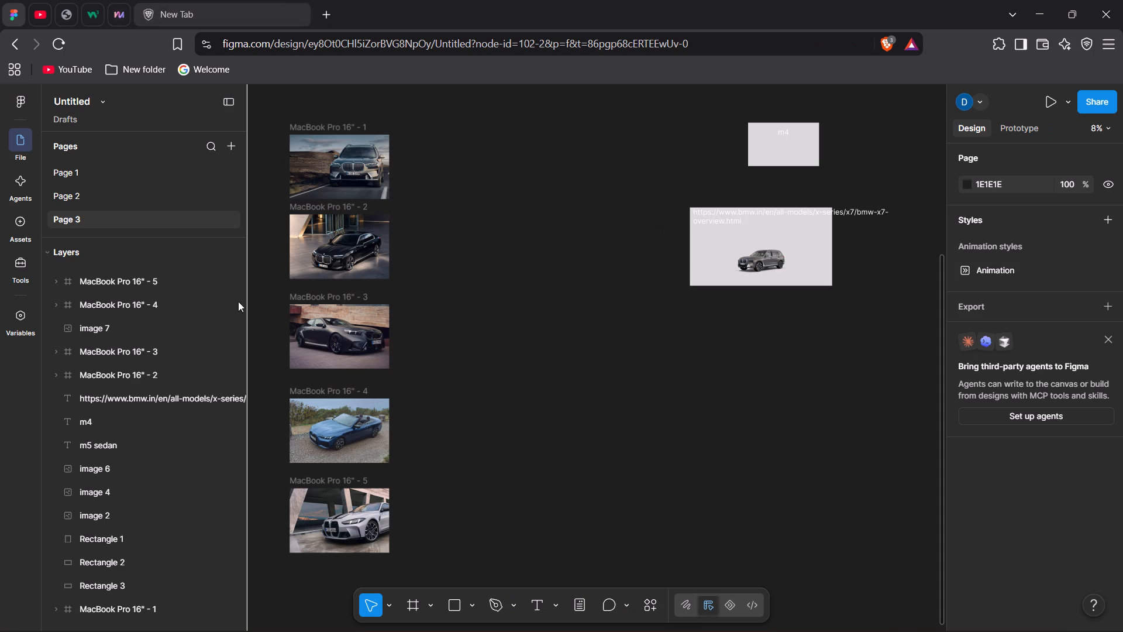
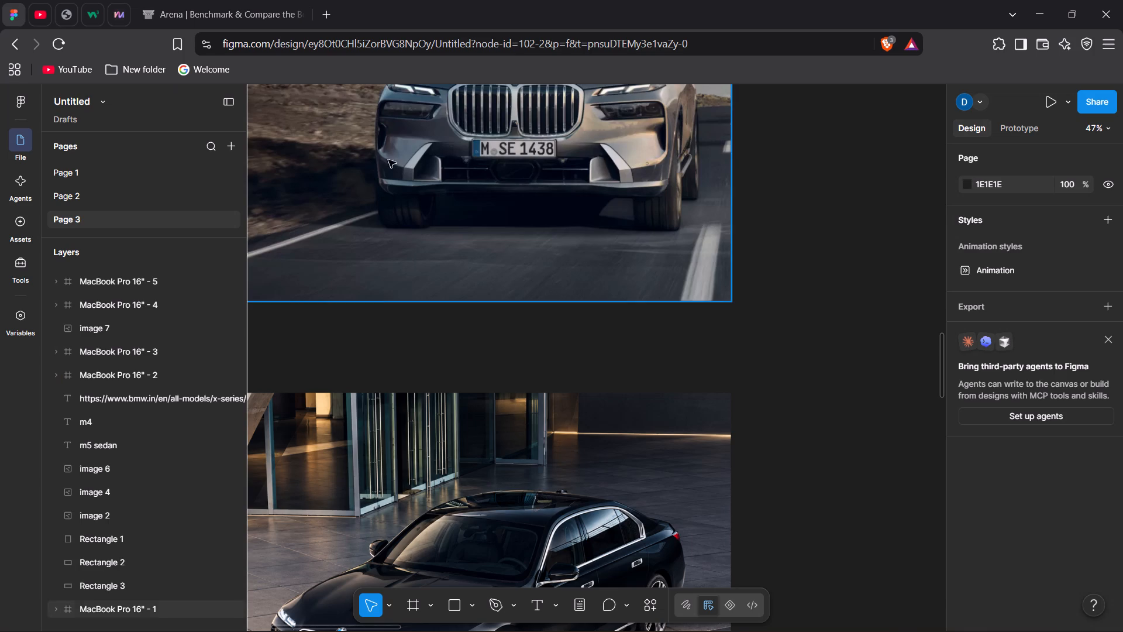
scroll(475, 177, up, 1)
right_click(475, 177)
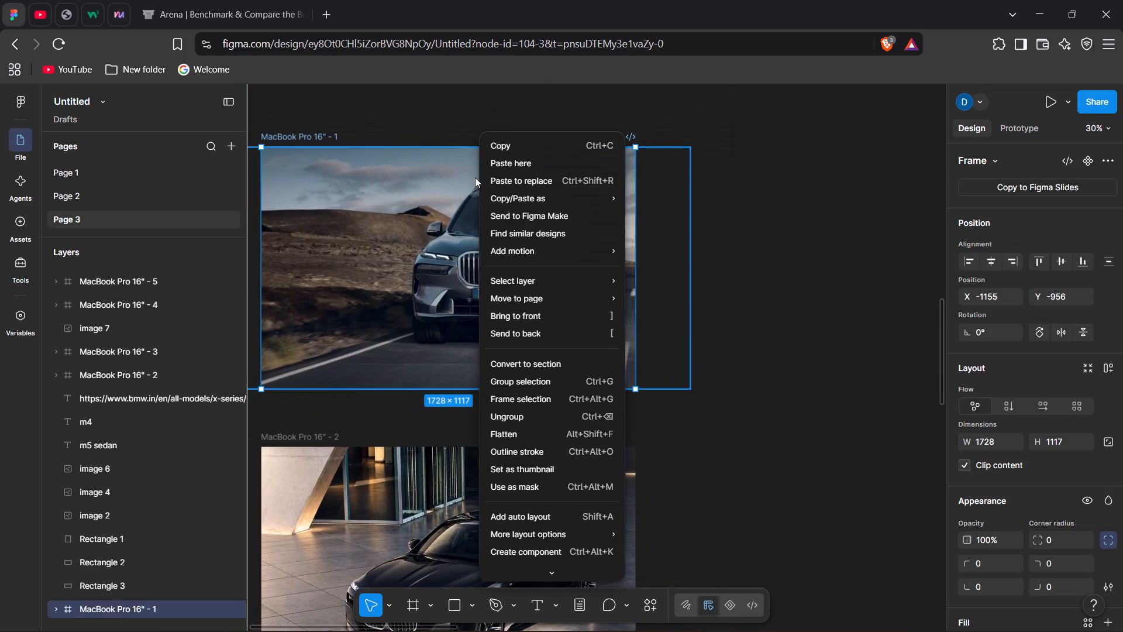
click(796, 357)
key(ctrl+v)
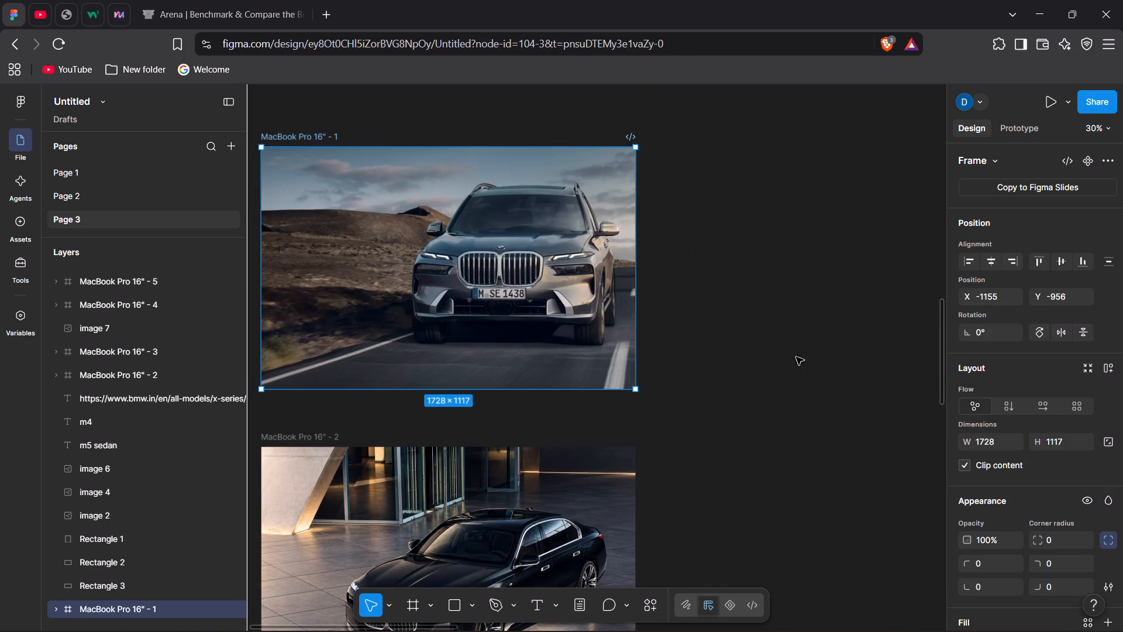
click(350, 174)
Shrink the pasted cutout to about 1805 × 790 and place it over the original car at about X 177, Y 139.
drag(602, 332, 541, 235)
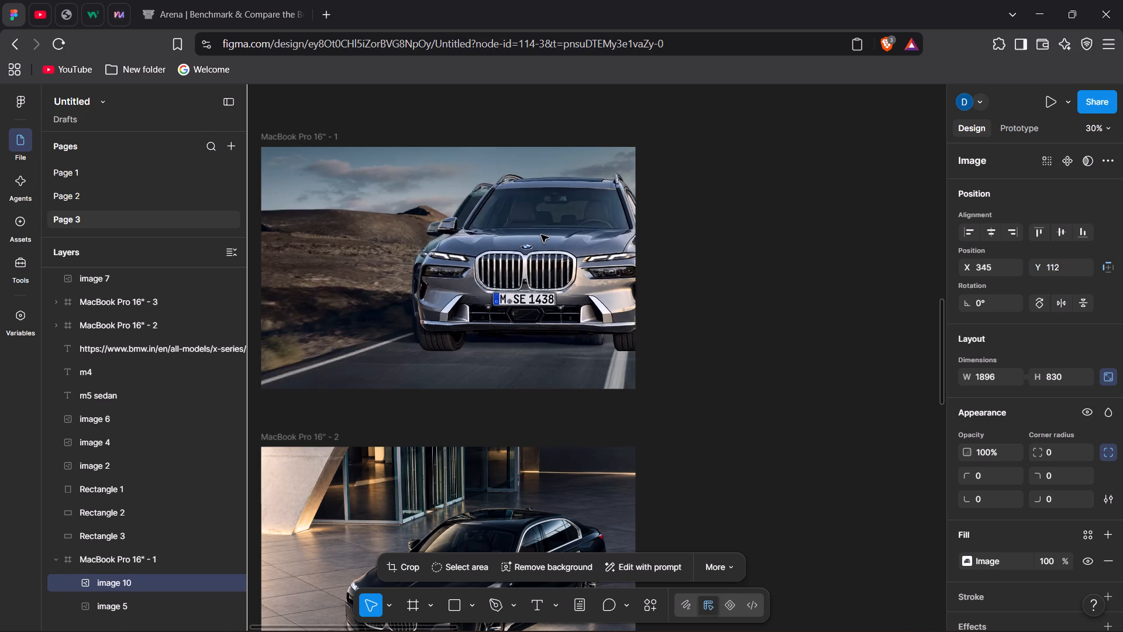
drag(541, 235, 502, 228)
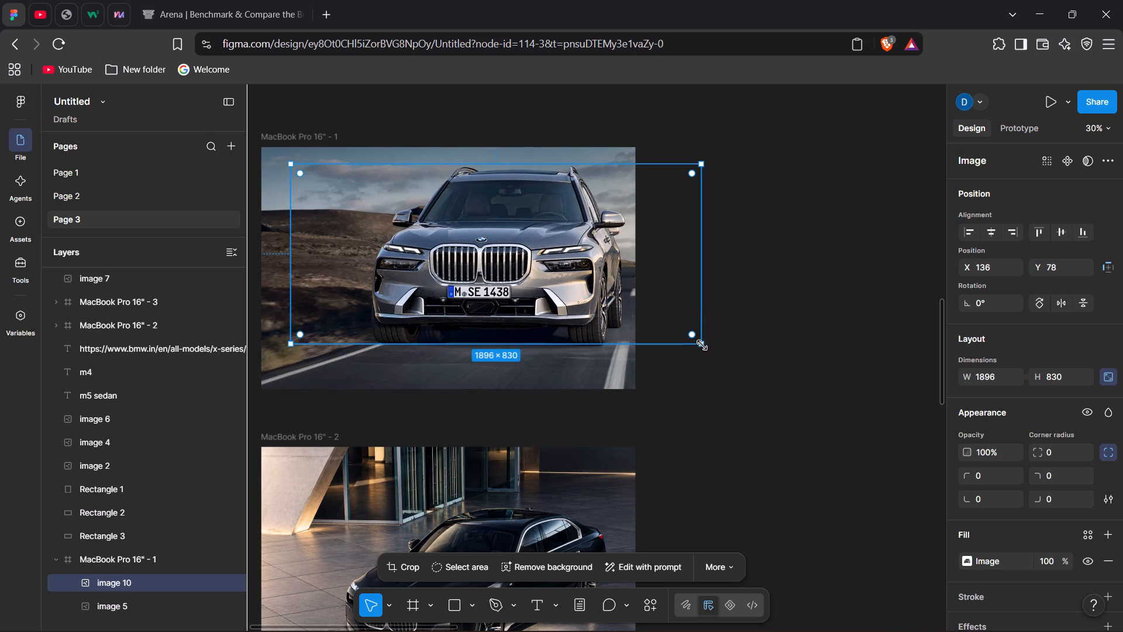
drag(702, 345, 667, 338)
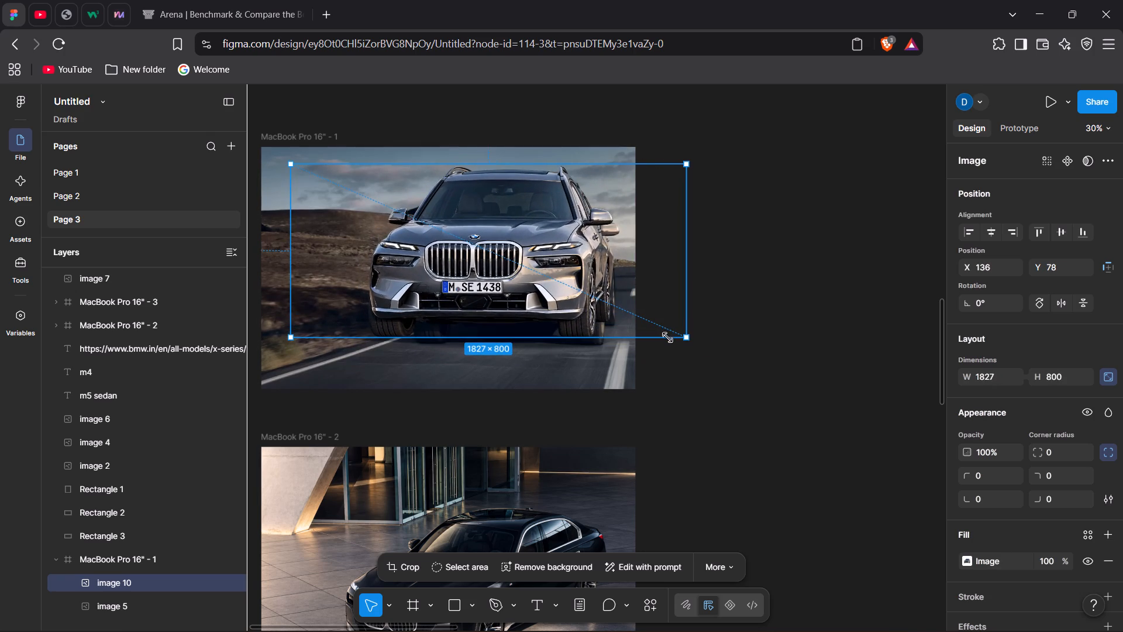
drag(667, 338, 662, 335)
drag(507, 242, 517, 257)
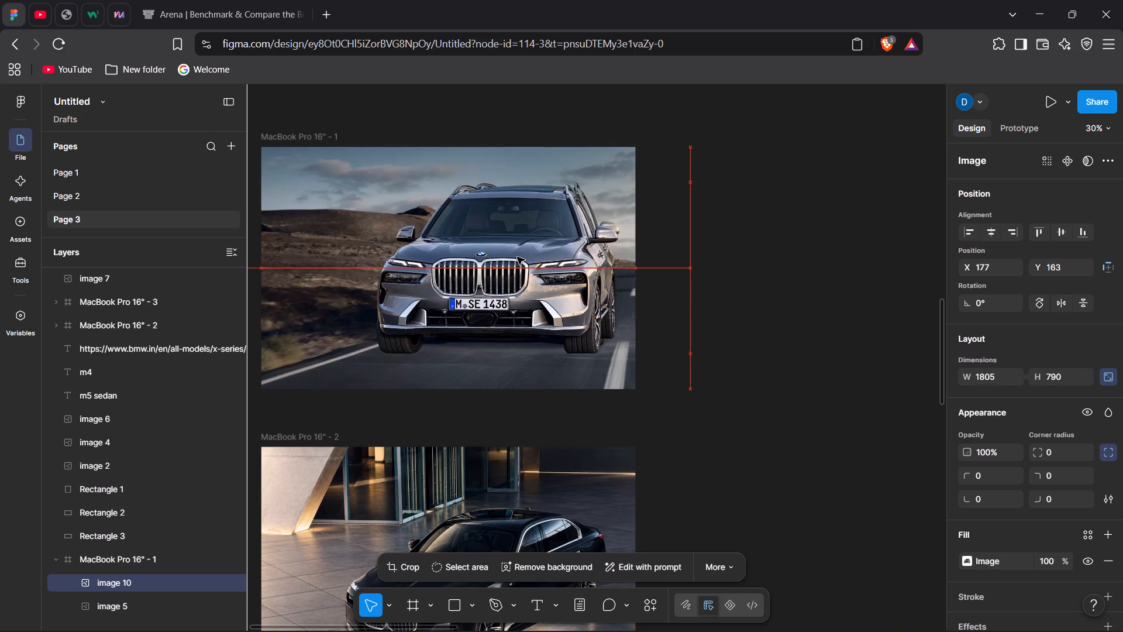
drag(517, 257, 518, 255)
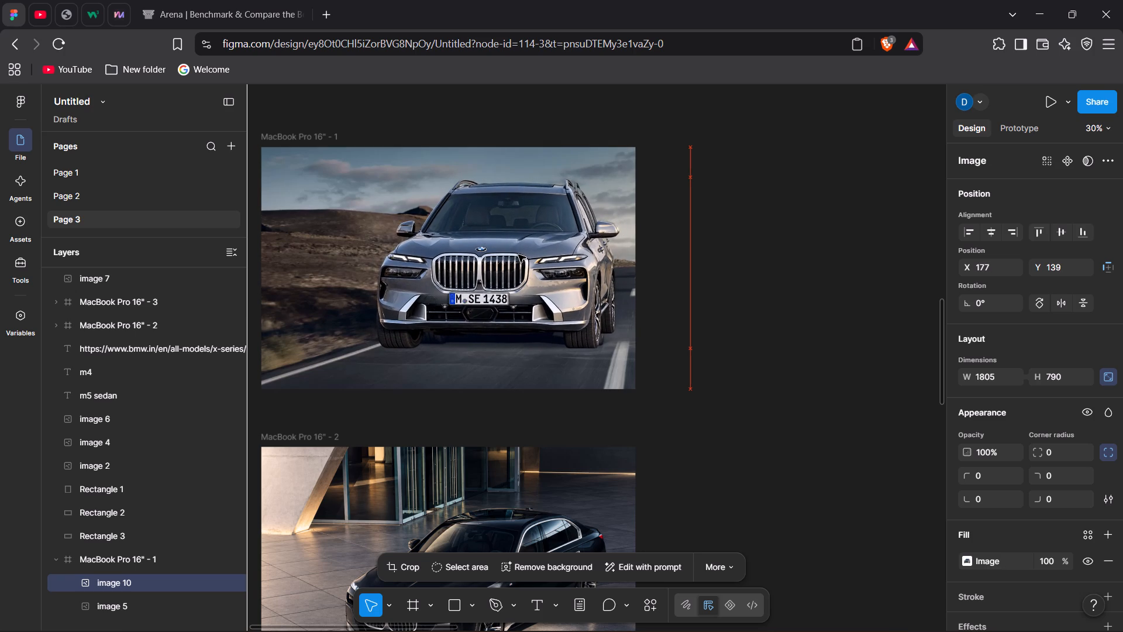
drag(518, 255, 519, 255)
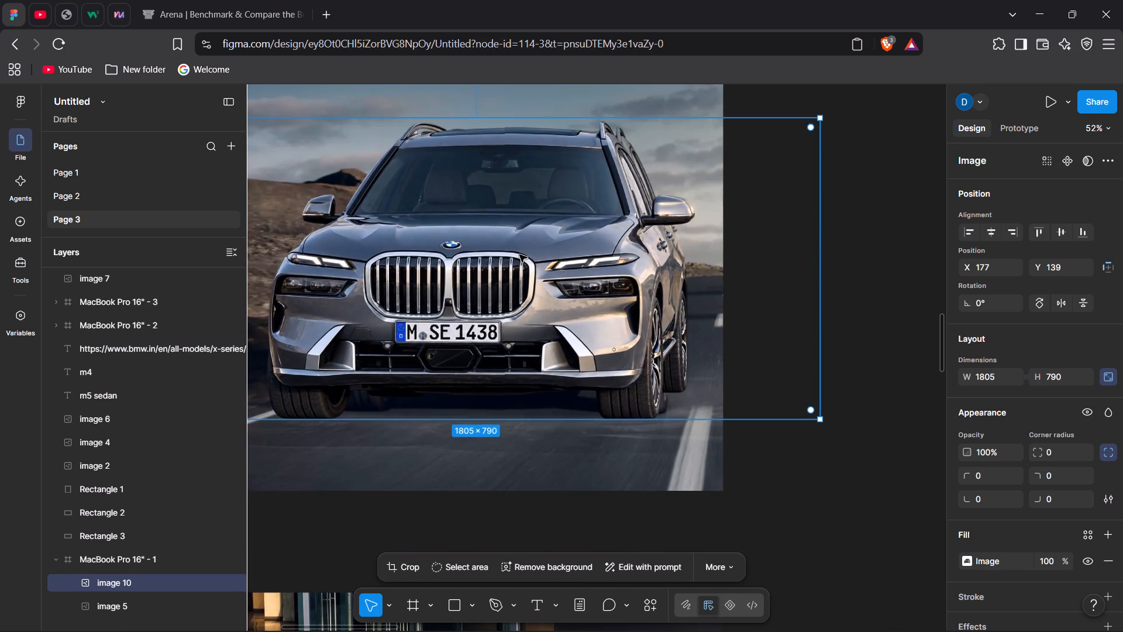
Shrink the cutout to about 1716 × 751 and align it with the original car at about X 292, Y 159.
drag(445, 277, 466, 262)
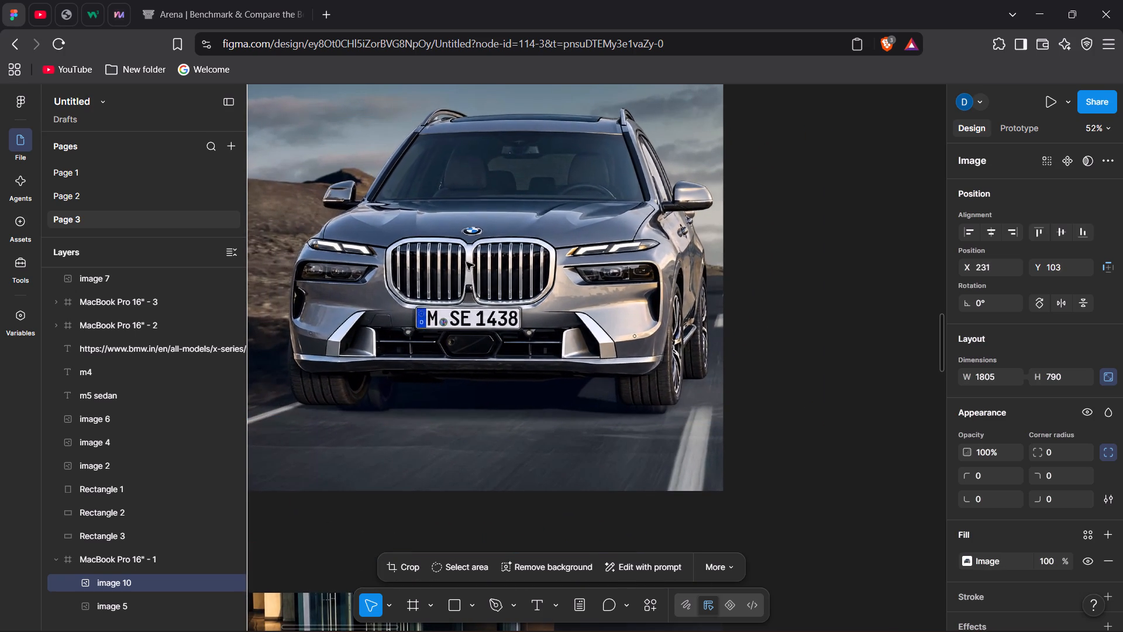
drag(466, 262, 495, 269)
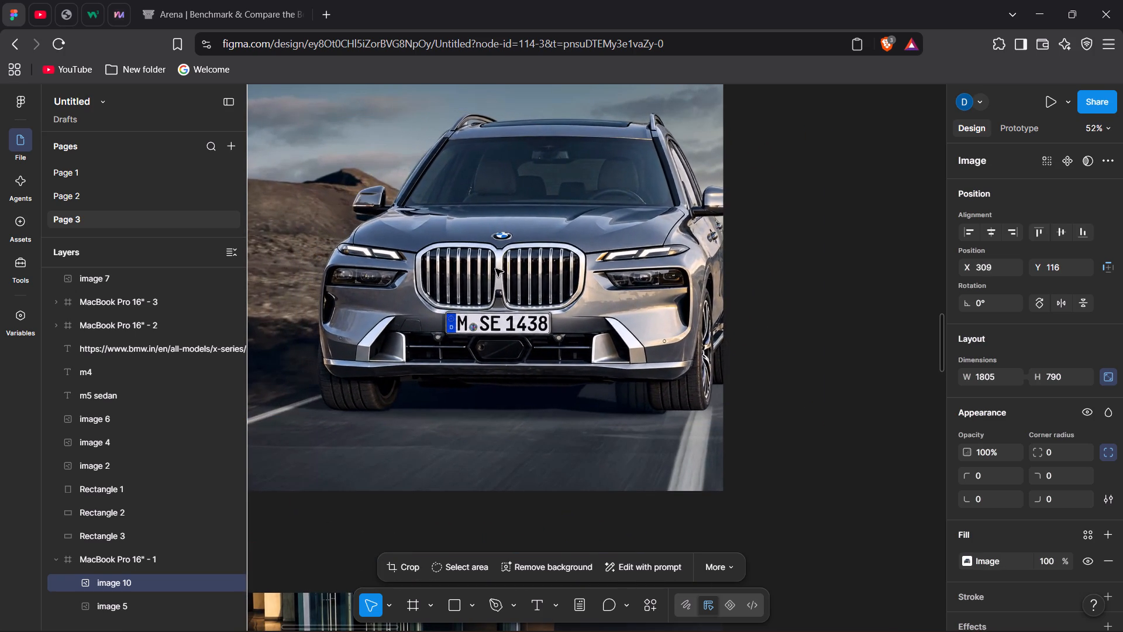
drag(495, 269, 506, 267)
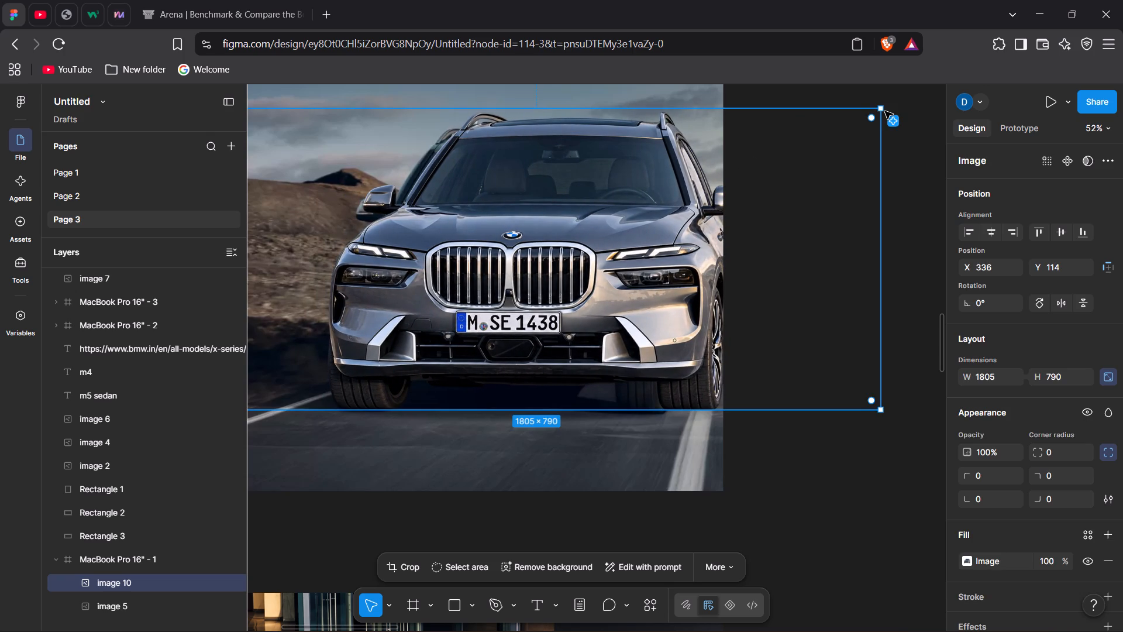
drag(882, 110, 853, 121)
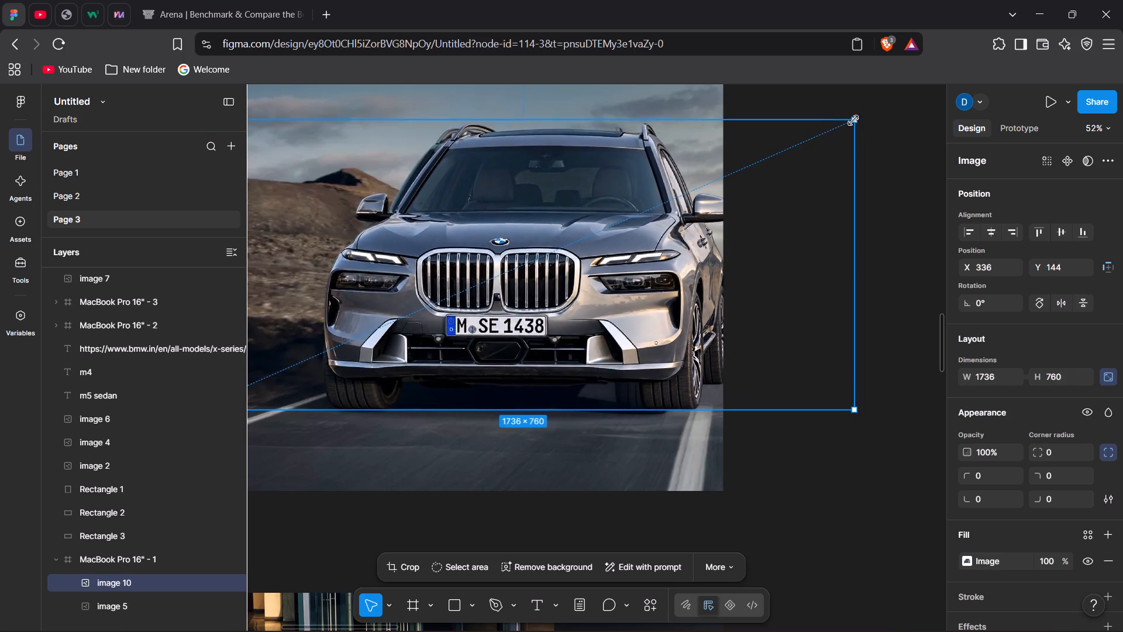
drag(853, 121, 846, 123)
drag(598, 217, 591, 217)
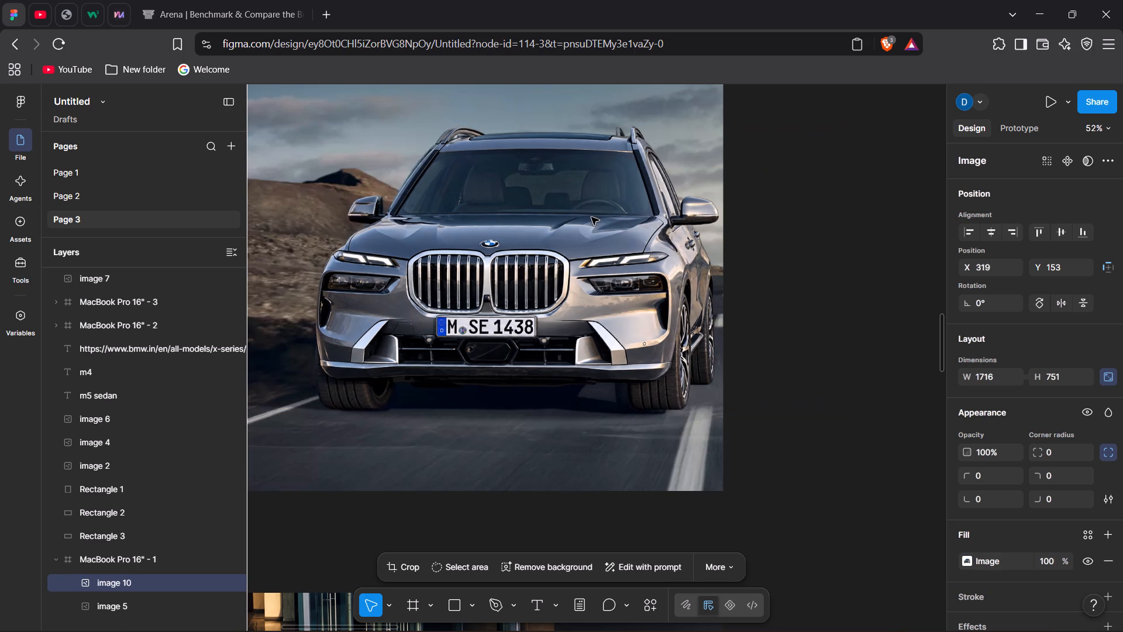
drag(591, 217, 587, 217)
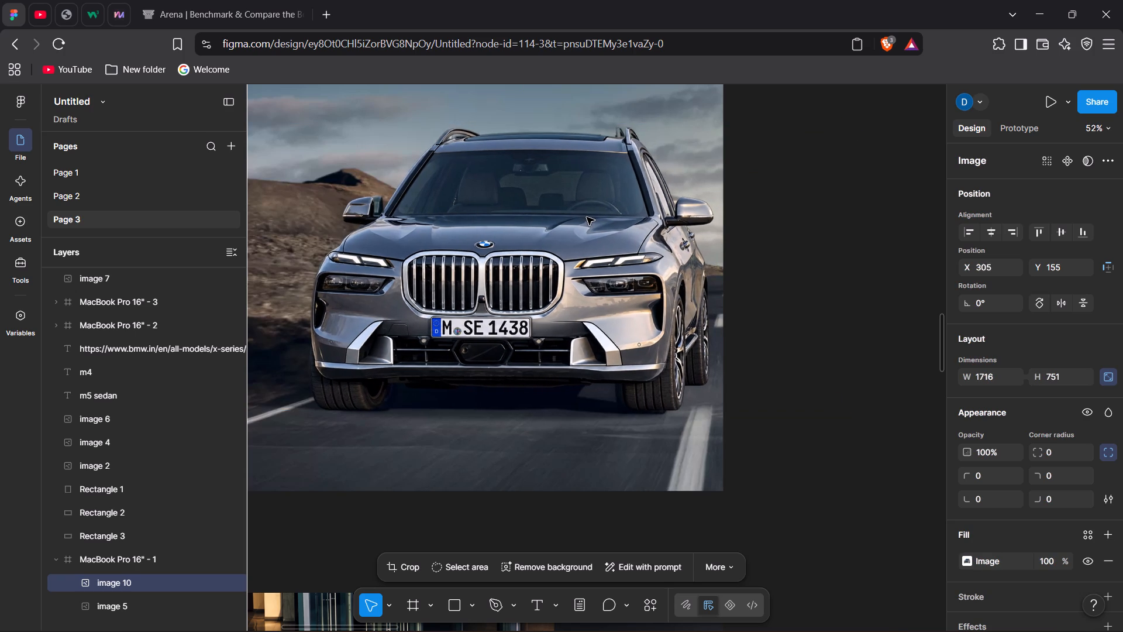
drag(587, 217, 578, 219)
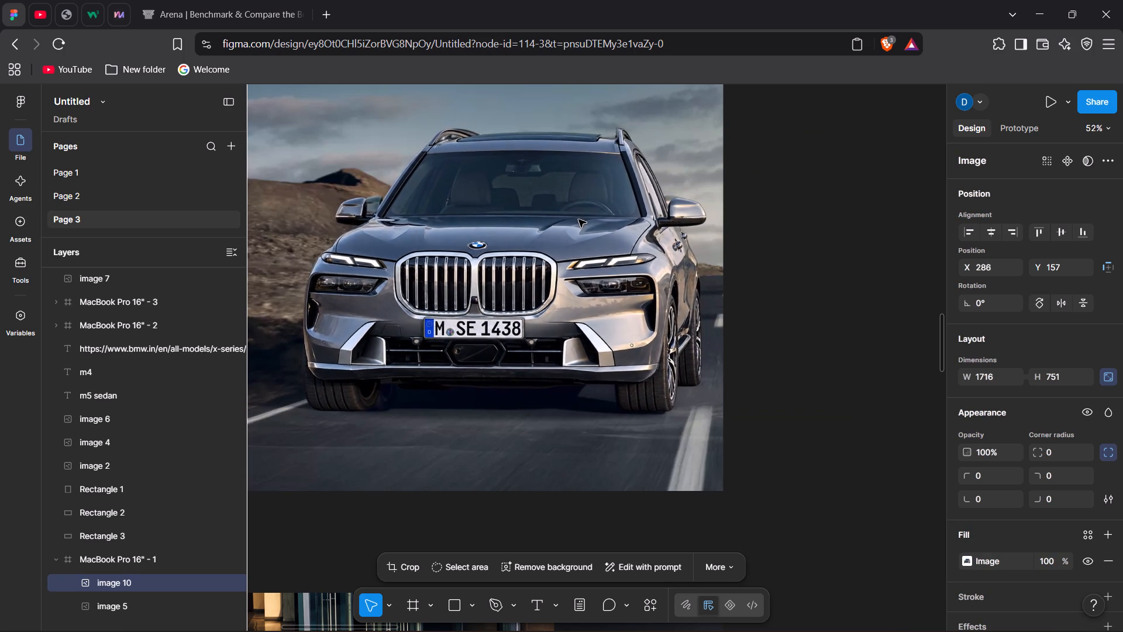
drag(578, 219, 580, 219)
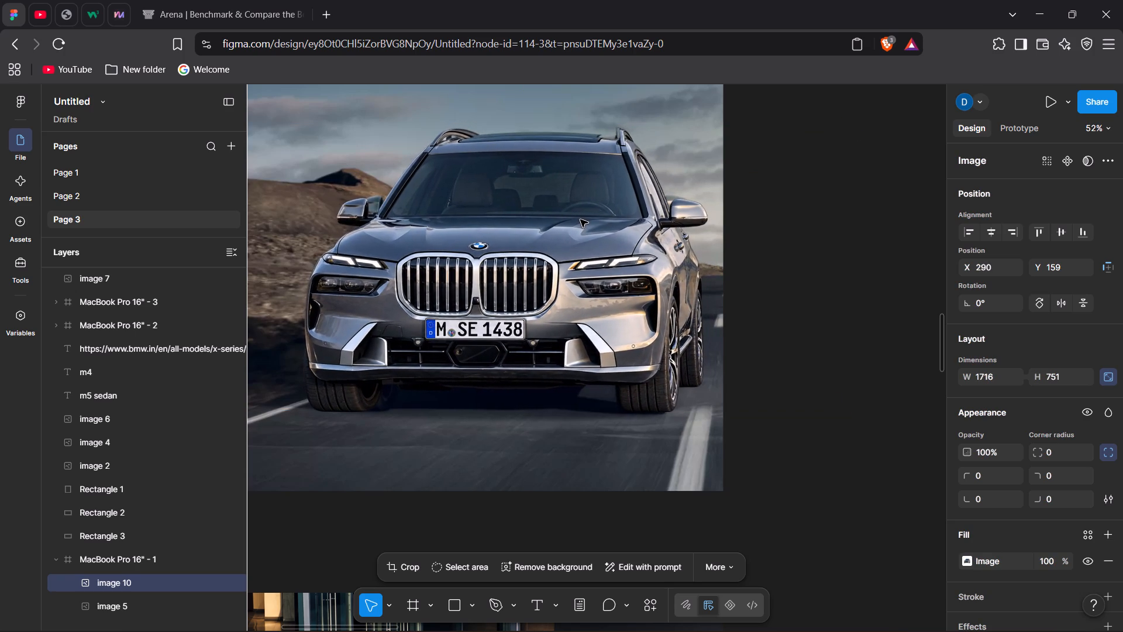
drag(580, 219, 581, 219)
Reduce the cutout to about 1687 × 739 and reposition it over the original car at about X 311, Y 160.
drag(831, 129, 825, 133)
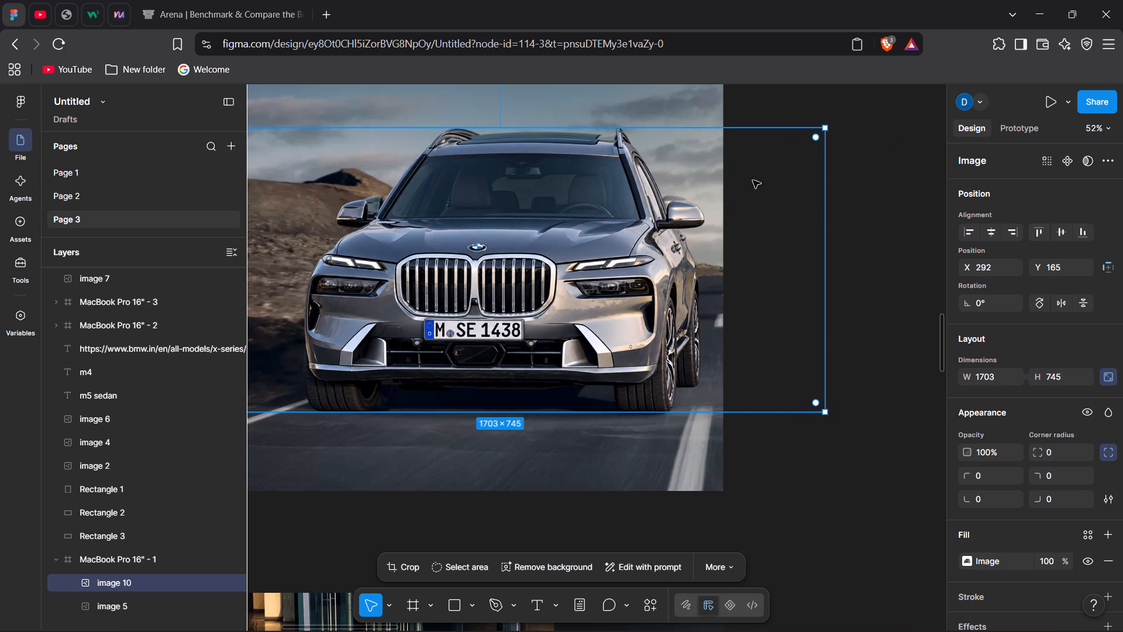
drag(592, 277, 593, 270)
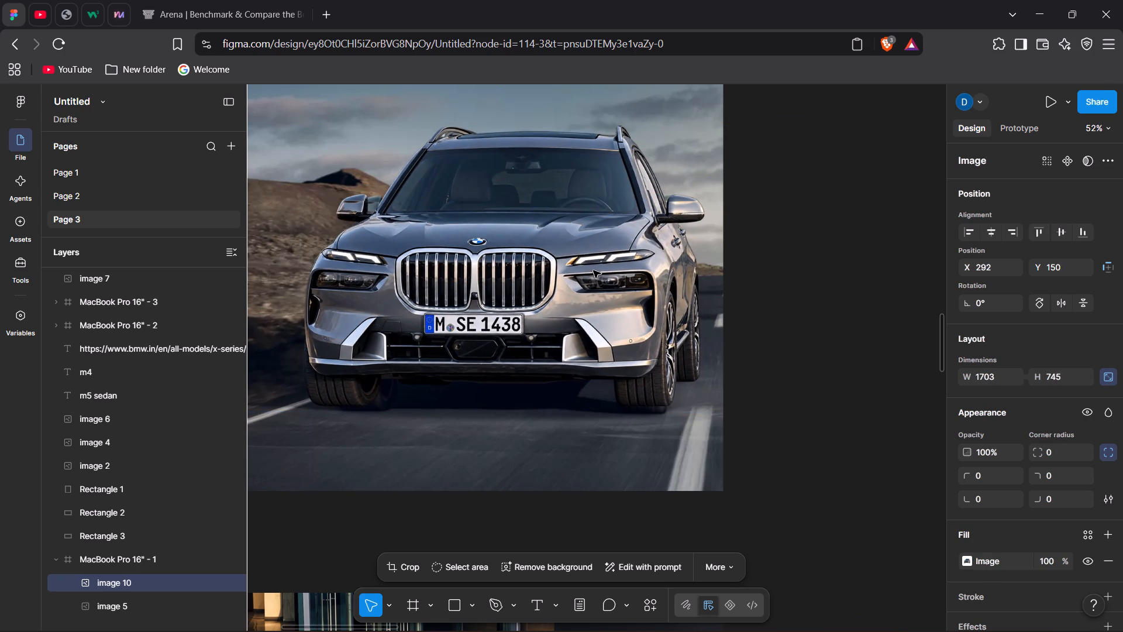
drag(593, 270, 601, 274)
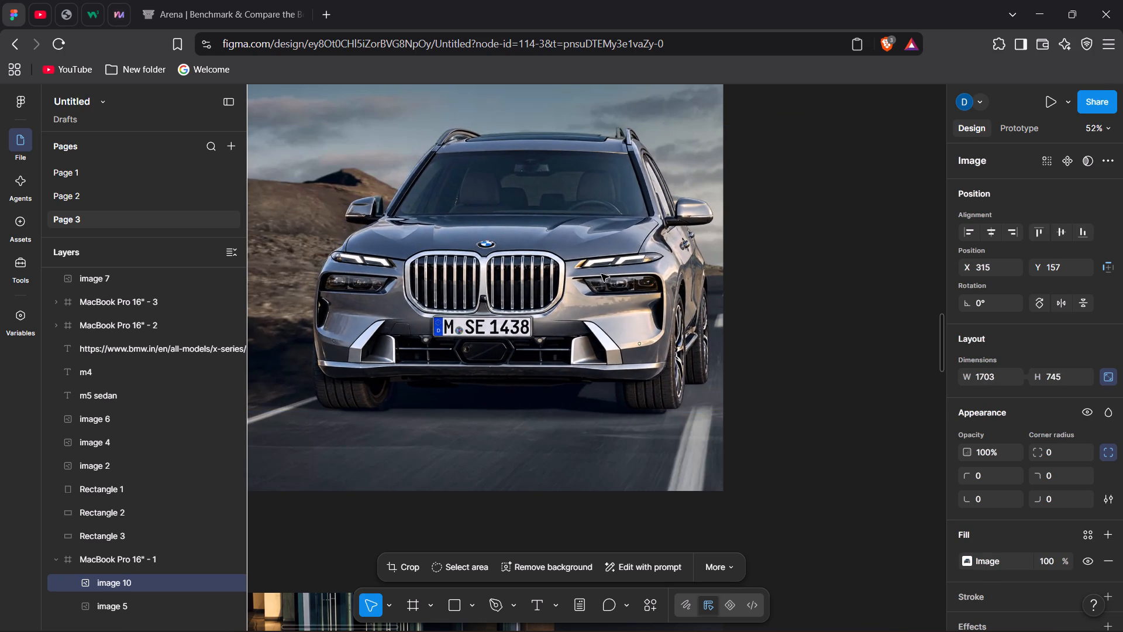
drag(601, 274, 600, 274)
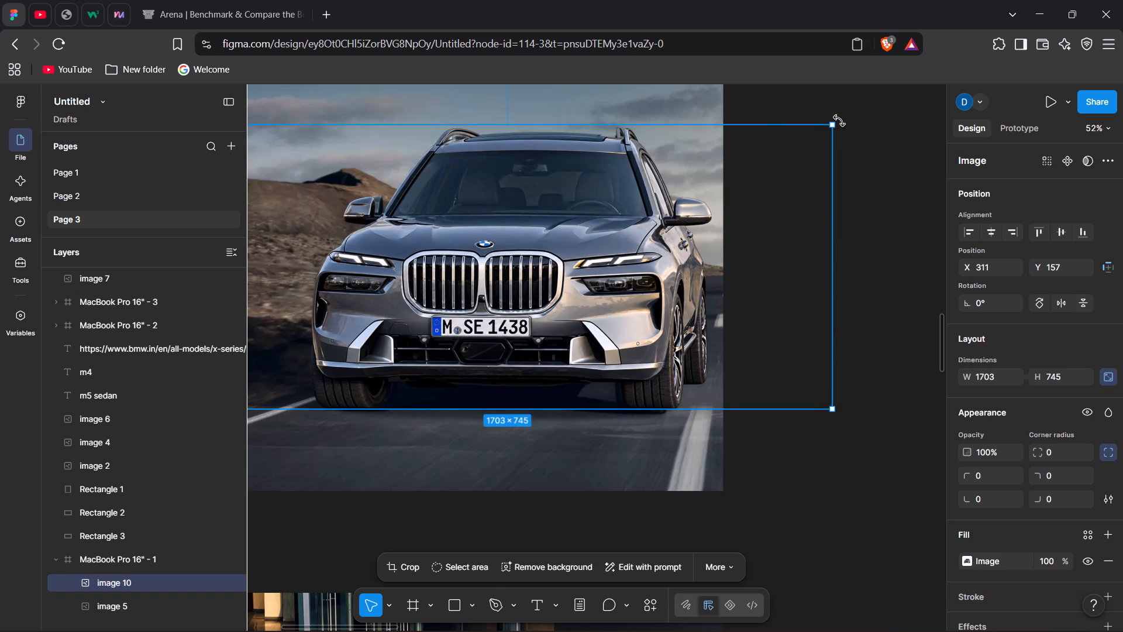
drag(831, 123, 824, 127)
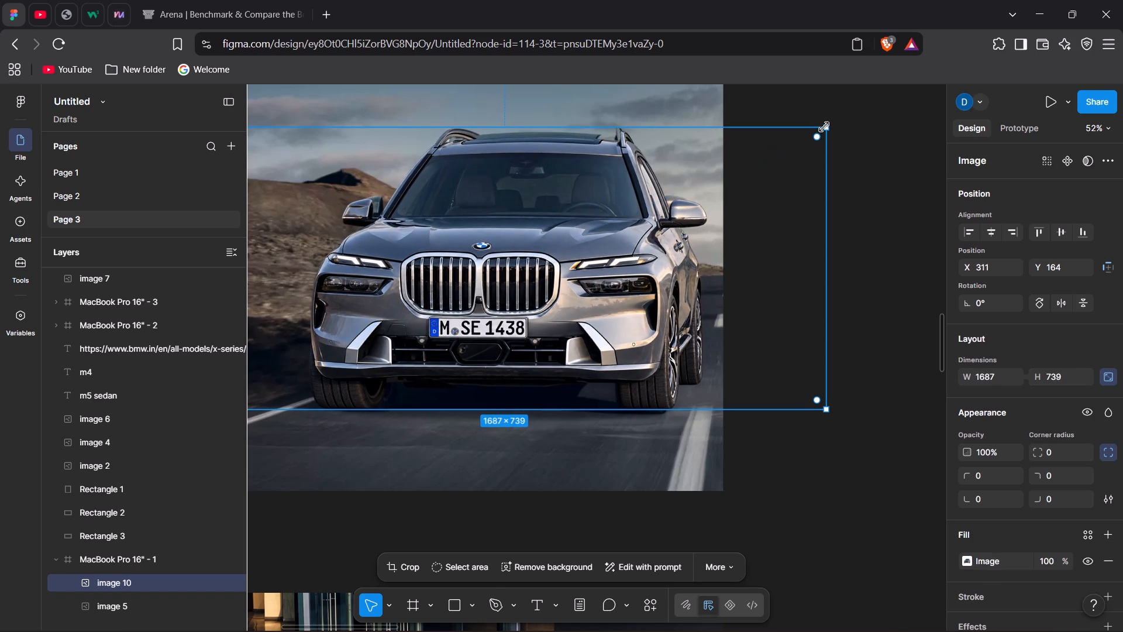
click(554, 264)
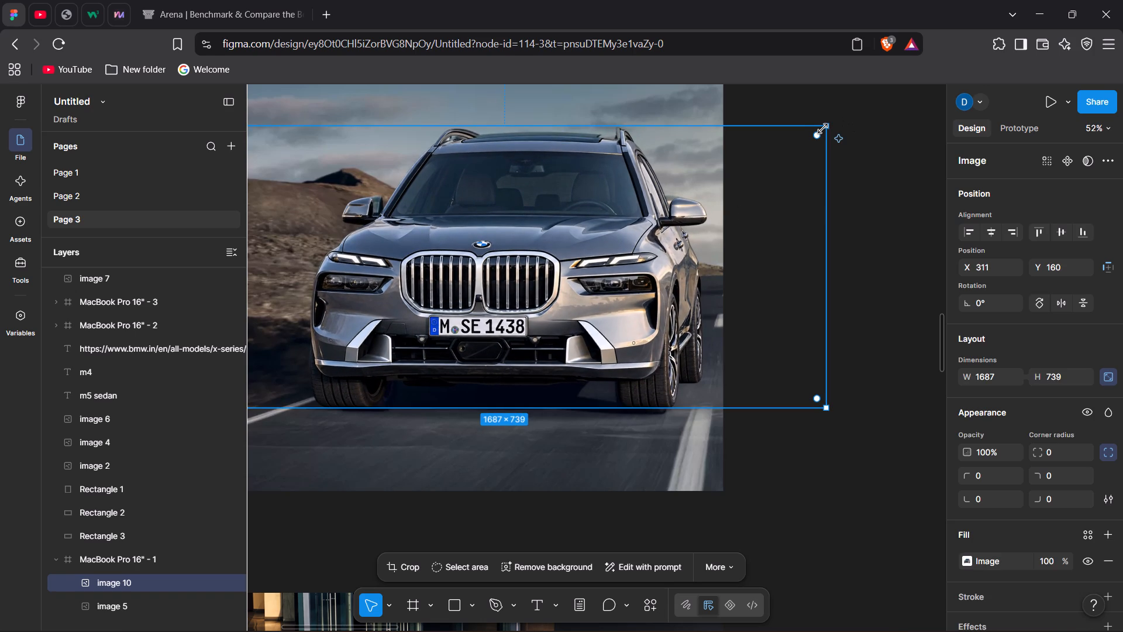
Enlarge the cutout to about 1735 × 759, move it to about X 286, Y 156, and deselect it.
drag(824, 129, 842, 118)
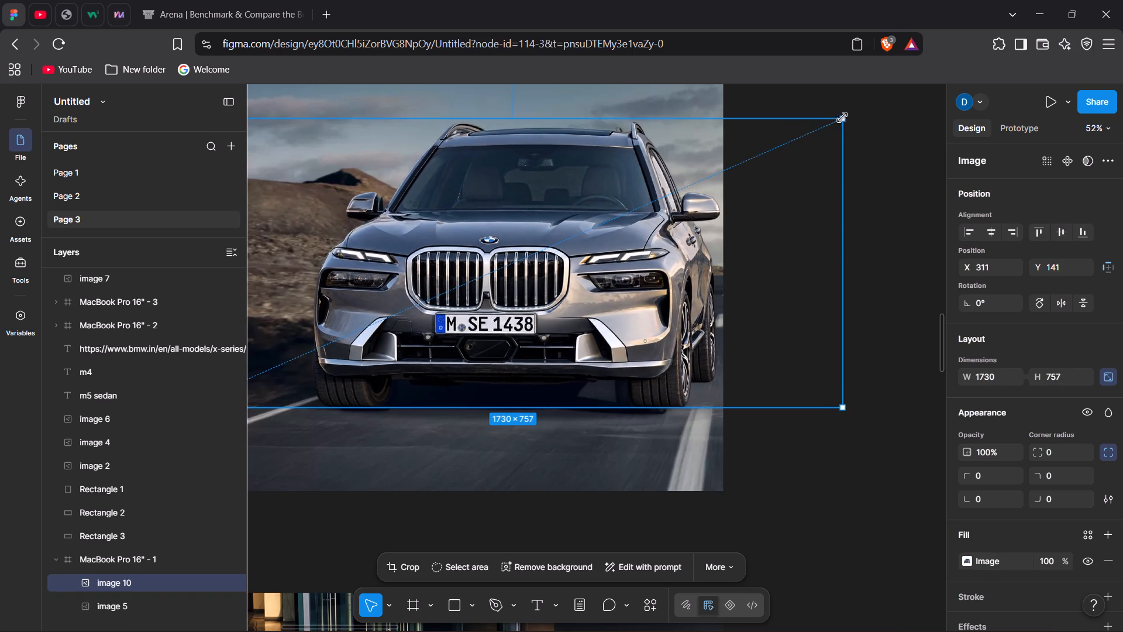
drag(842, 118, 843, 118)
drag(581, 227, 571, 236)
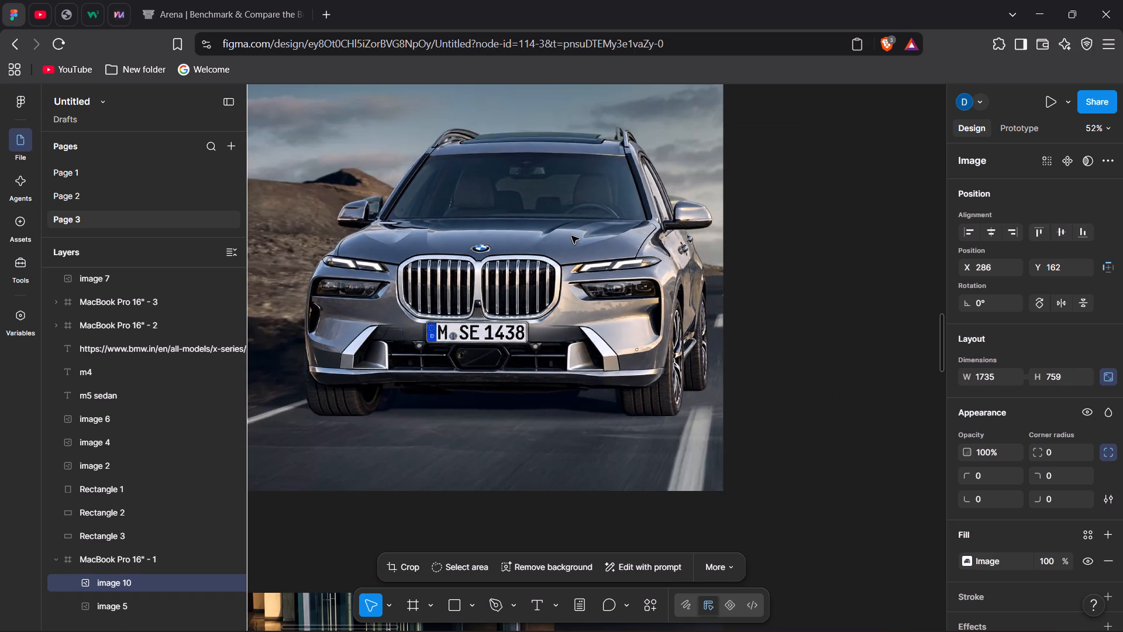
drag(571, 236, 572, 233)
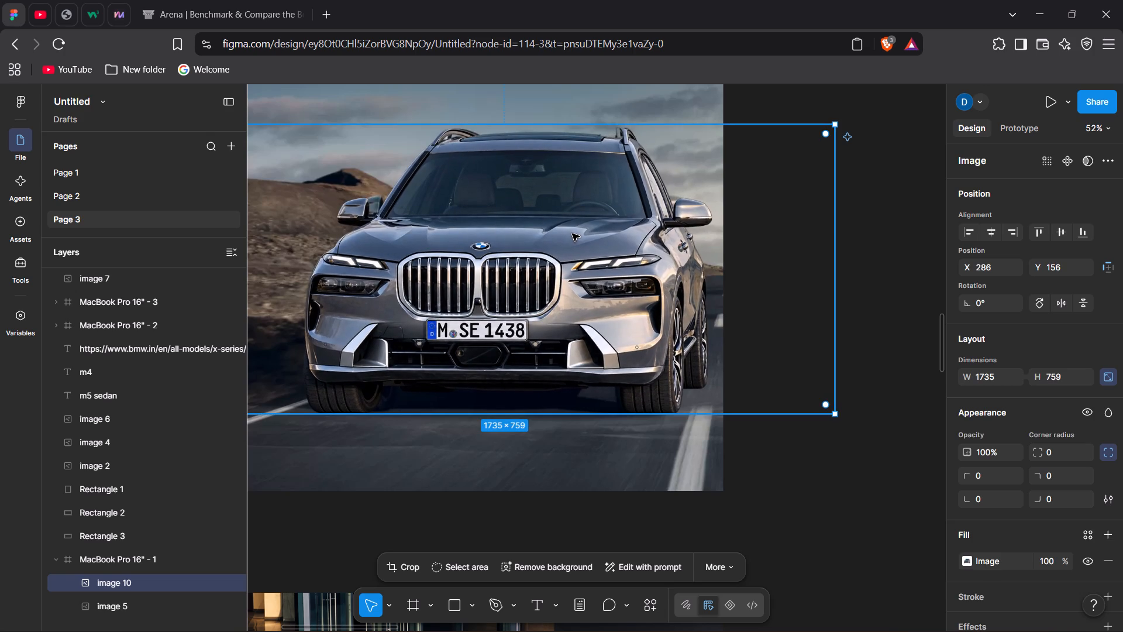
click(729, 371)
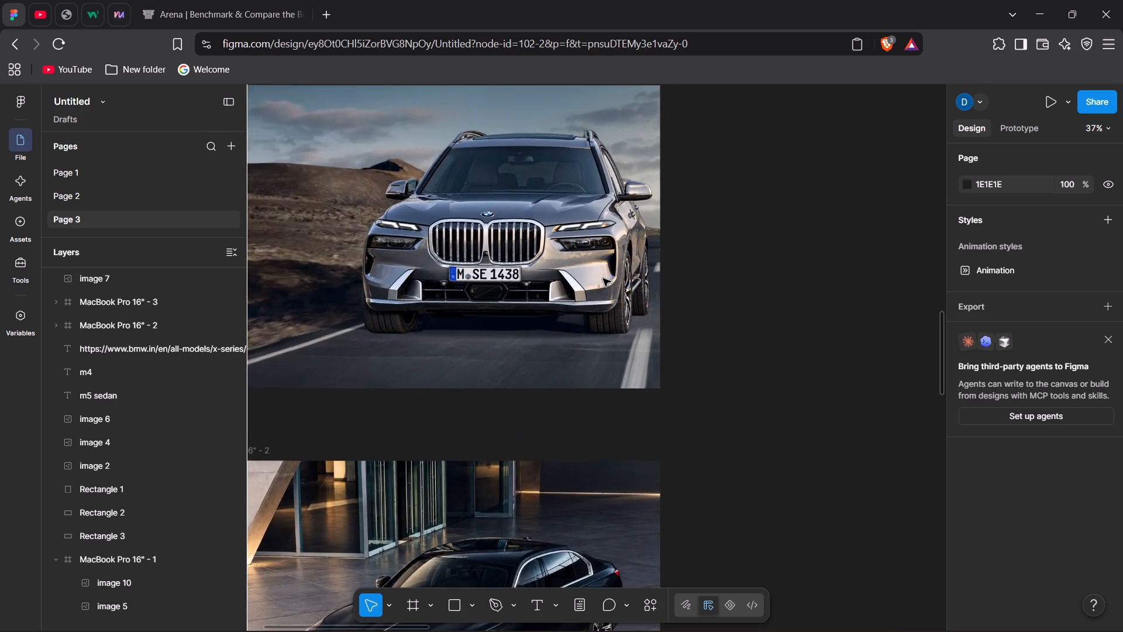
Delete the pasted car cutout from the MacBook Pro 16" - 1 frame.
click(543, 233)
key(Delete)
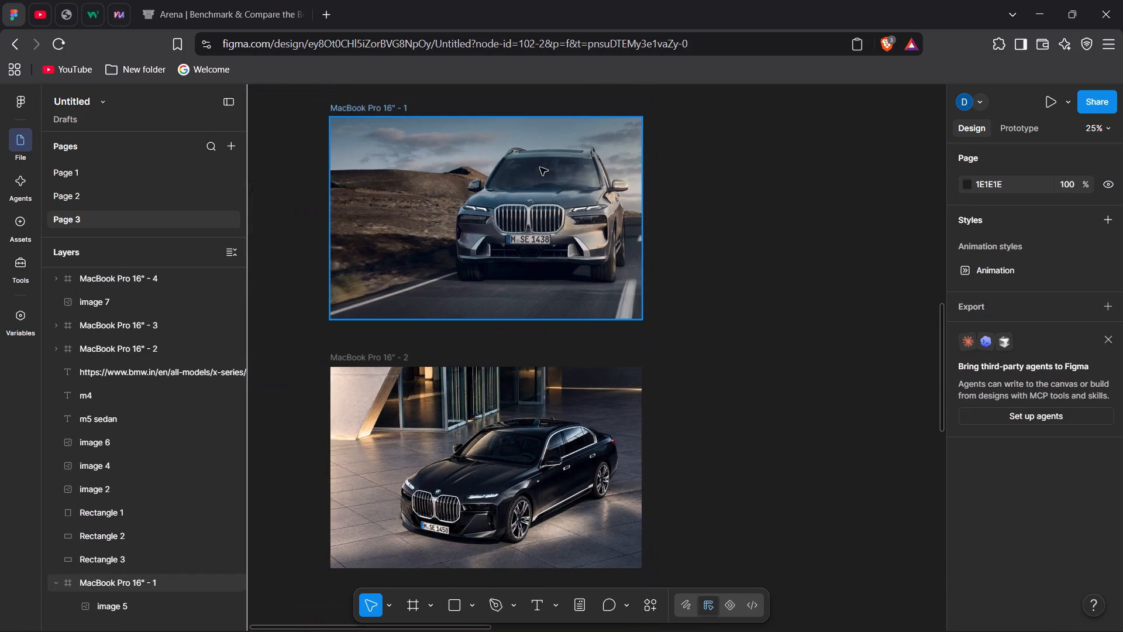
Try to paste the copied image at a spot on the car in the MacBook Pro 16" - 1 frame.
right_click(540, 167)
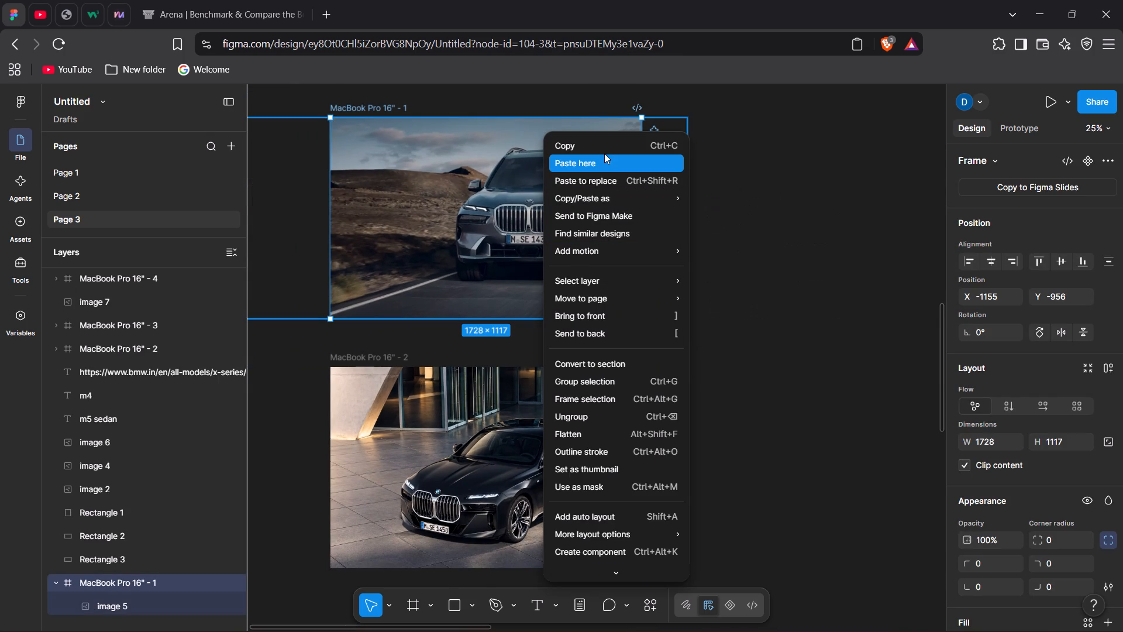
click(604, 153)
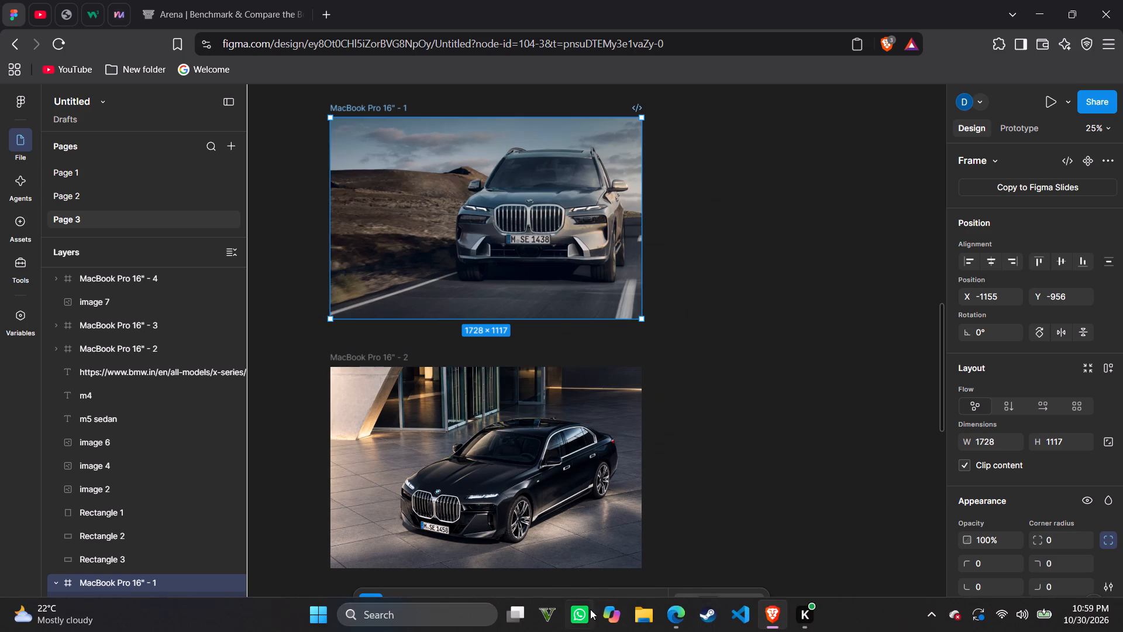
Switch to WhatsApp.
click(581, 619)
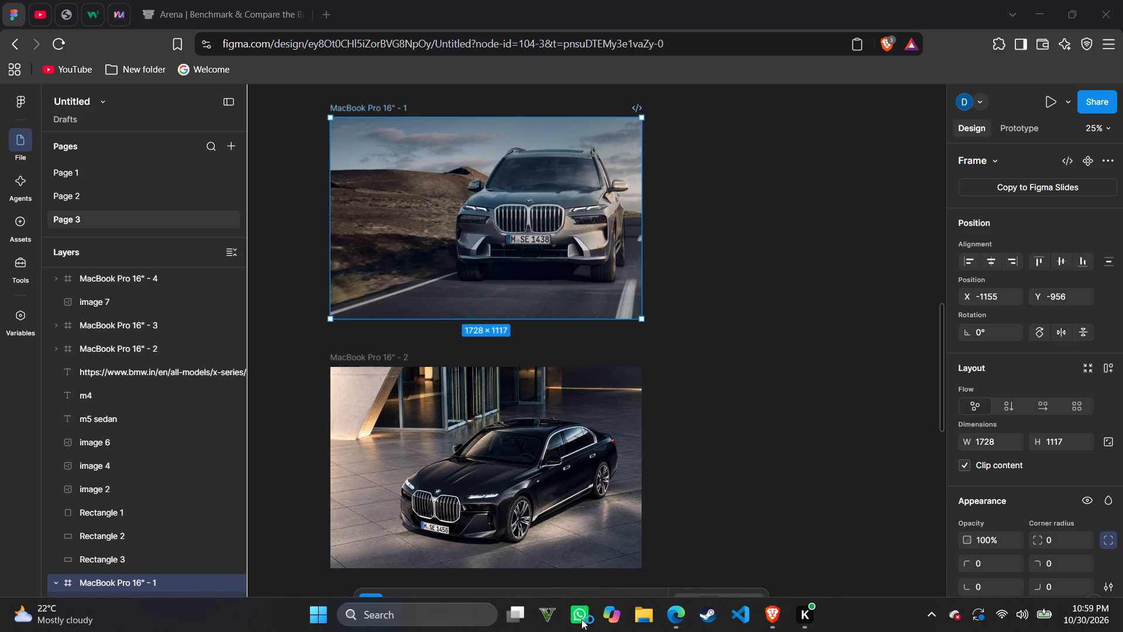
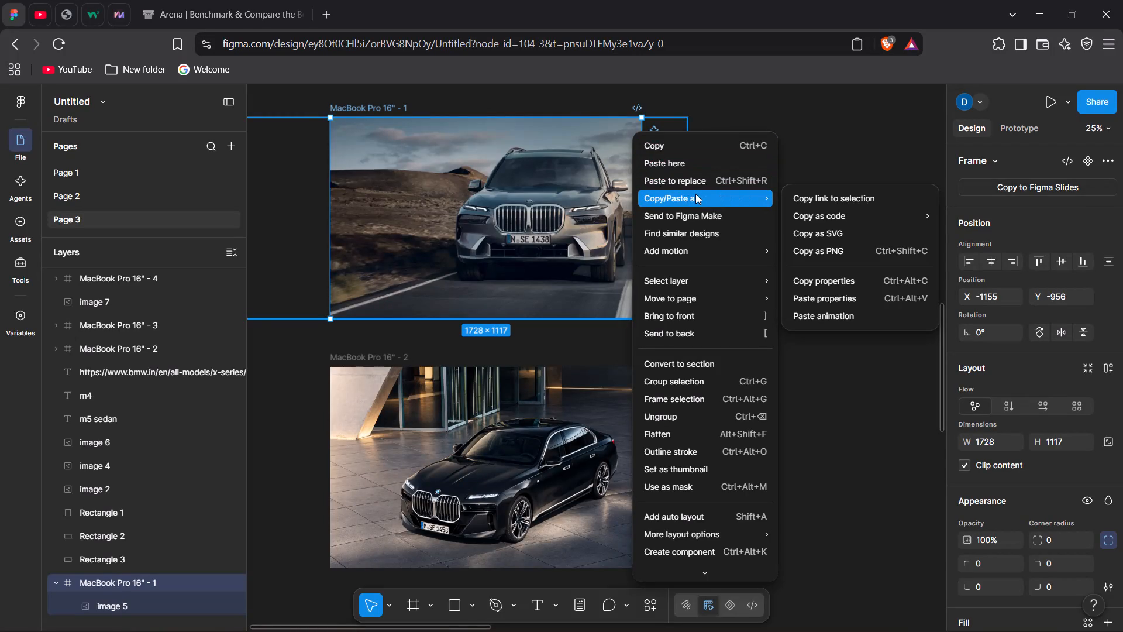
Copy the MacBook Pro 16" - 1 frame as a PNG.
click(814, 256)
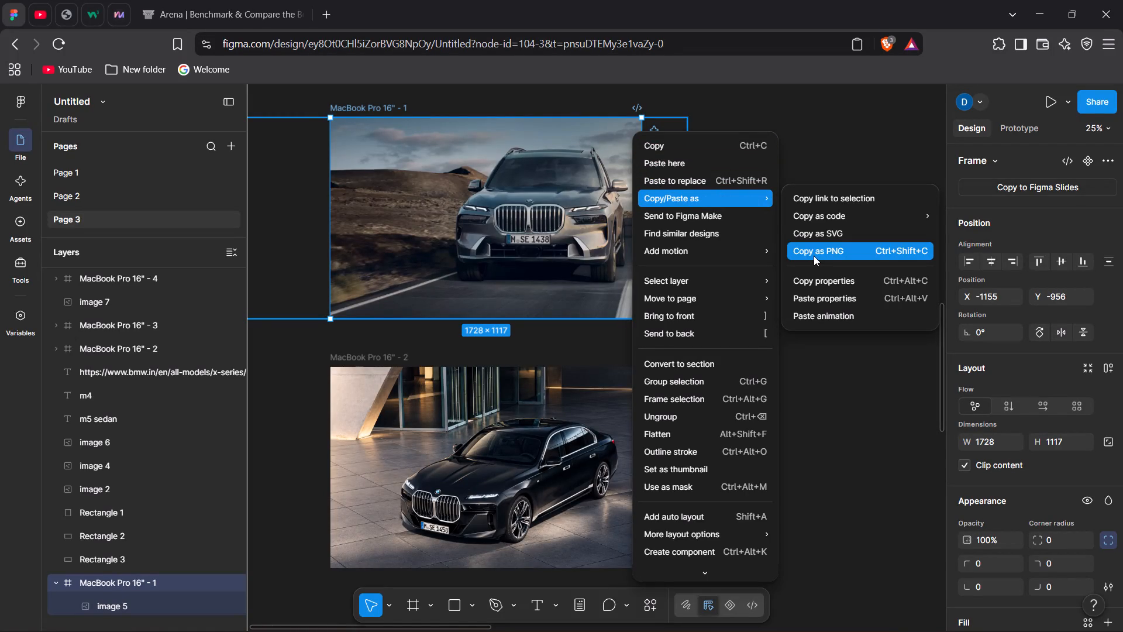
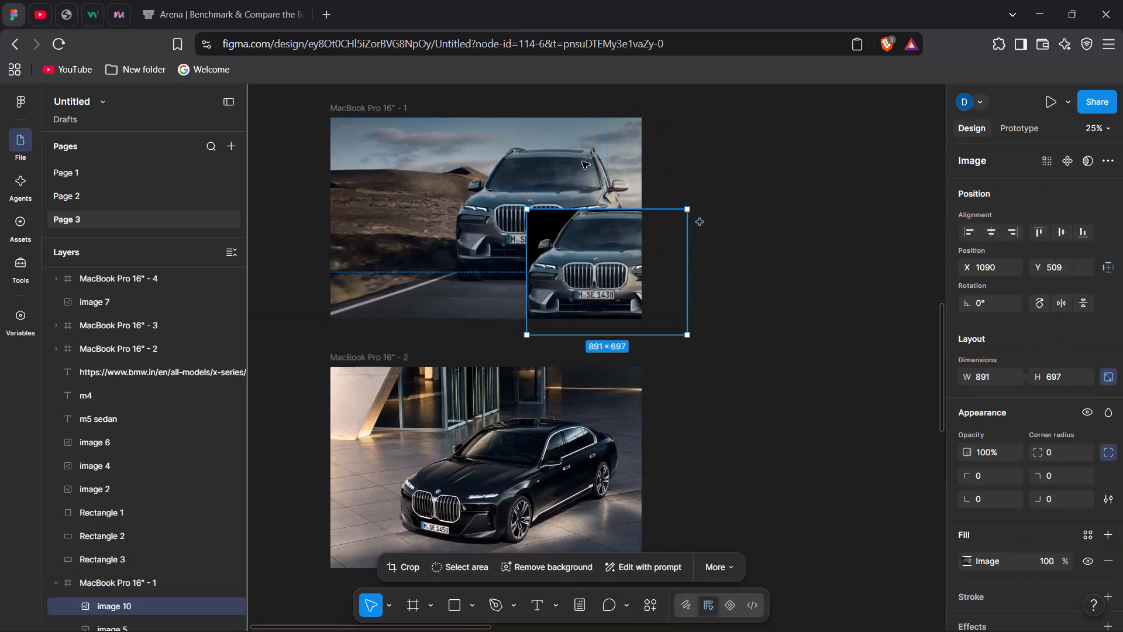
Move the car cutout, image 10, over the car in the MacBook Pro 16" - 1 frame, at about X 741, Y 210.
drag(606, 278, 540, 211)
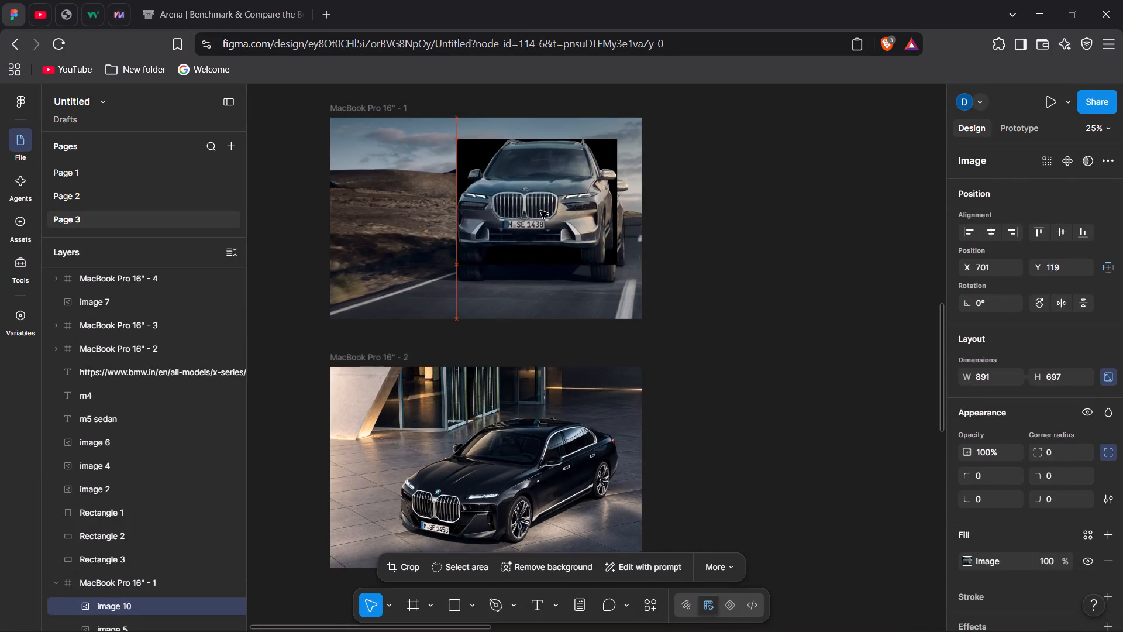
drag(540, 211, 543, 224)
Delete the car cutout, image 10, from the MacBook Pro 16" - 1 frame.
right_click(543, 224)
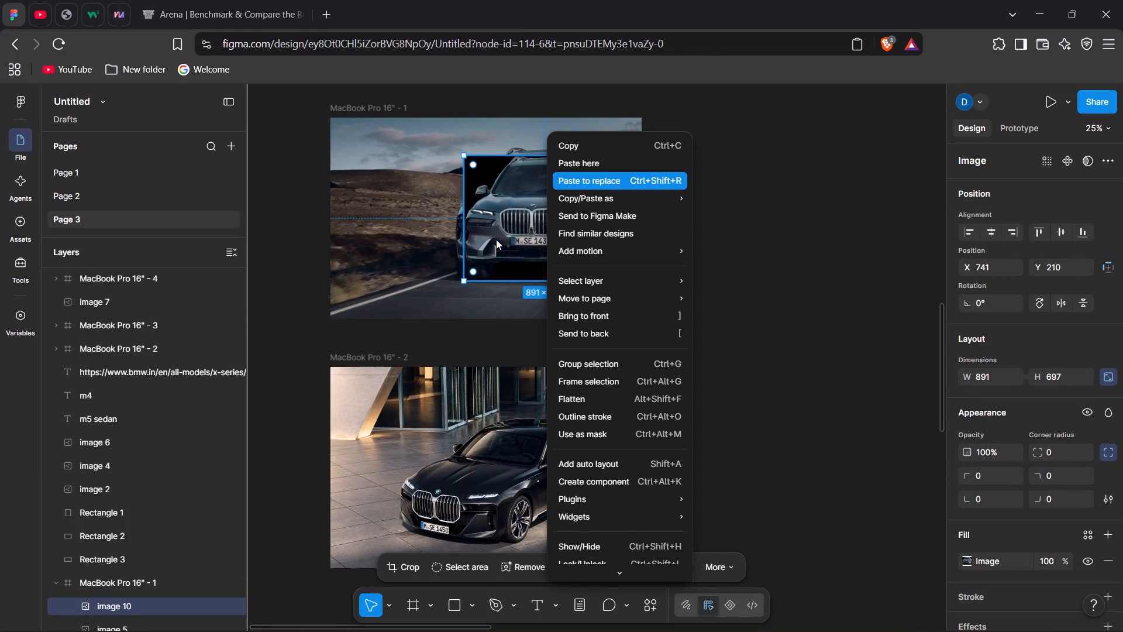
click(496, 239)
key(Delete)
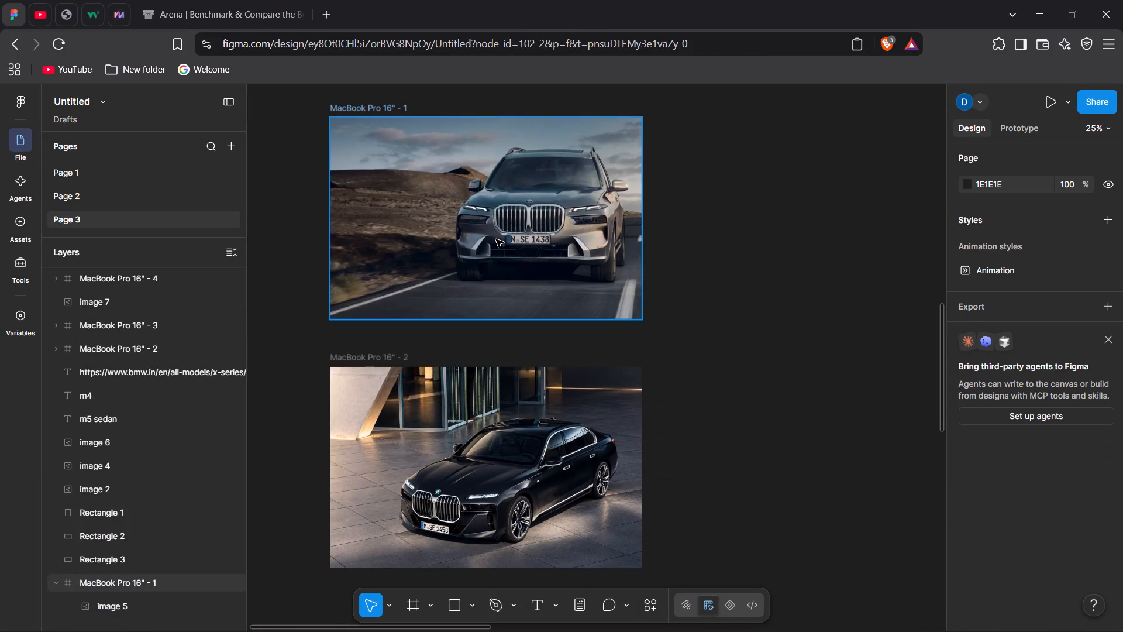
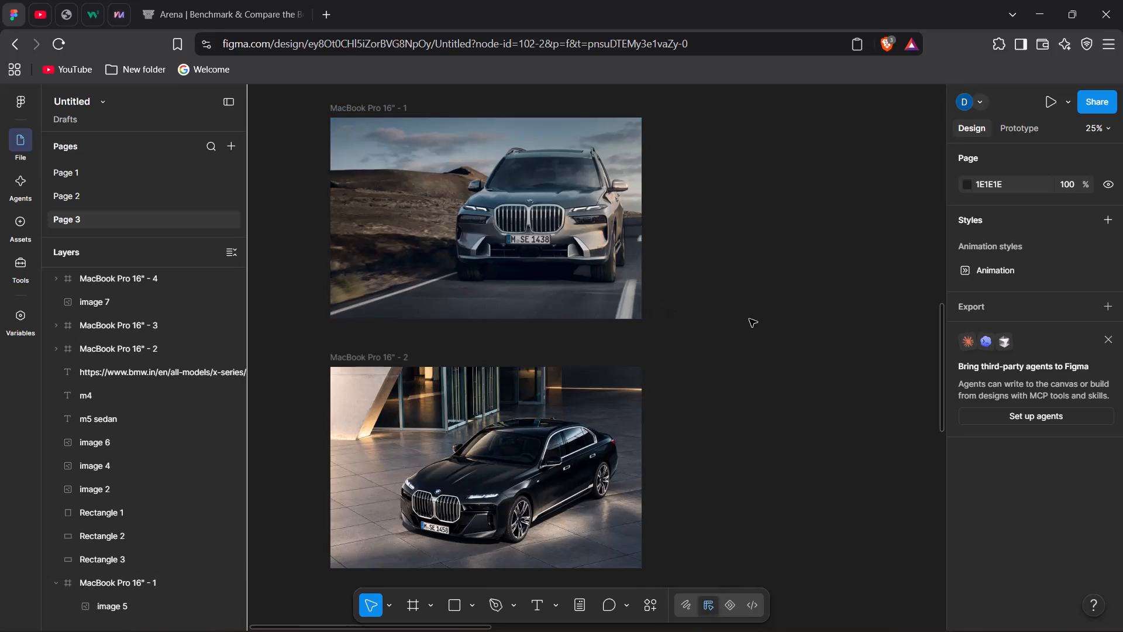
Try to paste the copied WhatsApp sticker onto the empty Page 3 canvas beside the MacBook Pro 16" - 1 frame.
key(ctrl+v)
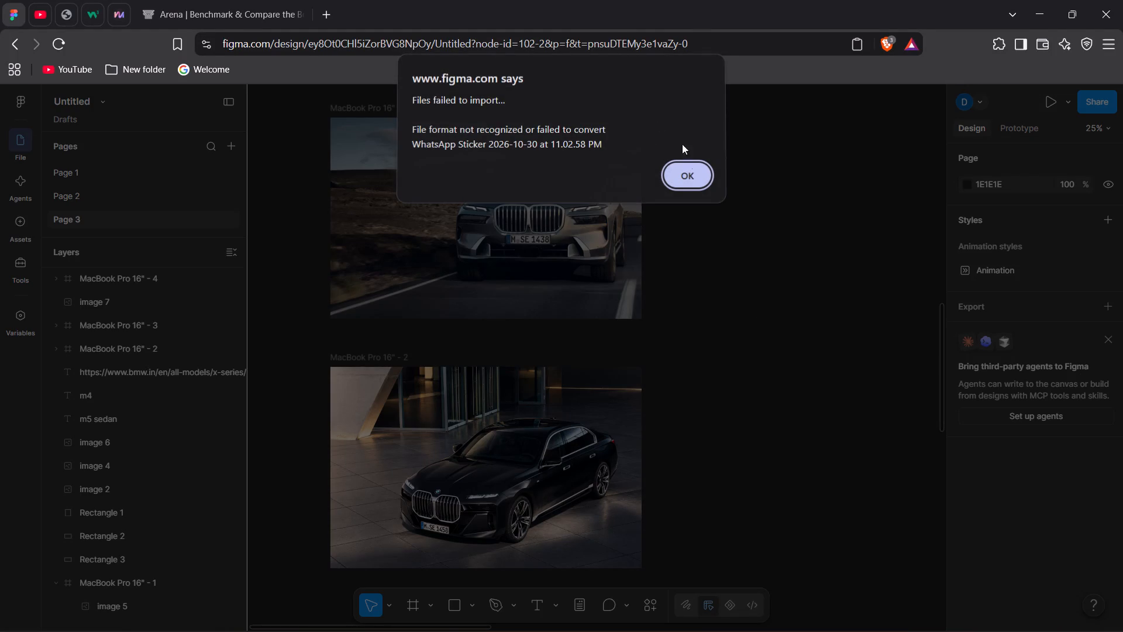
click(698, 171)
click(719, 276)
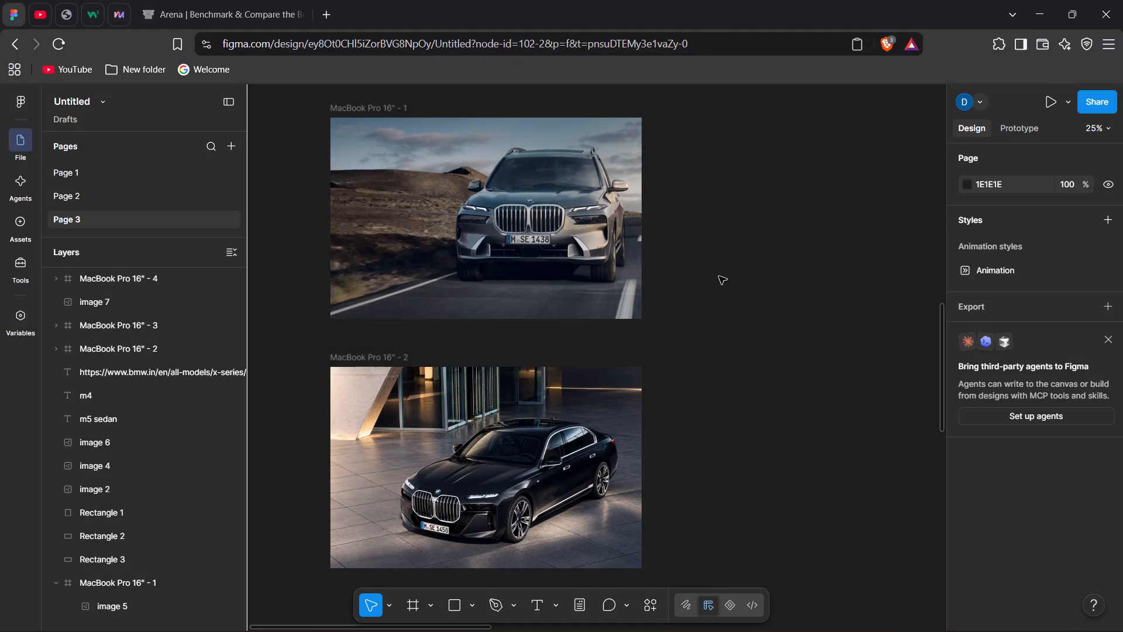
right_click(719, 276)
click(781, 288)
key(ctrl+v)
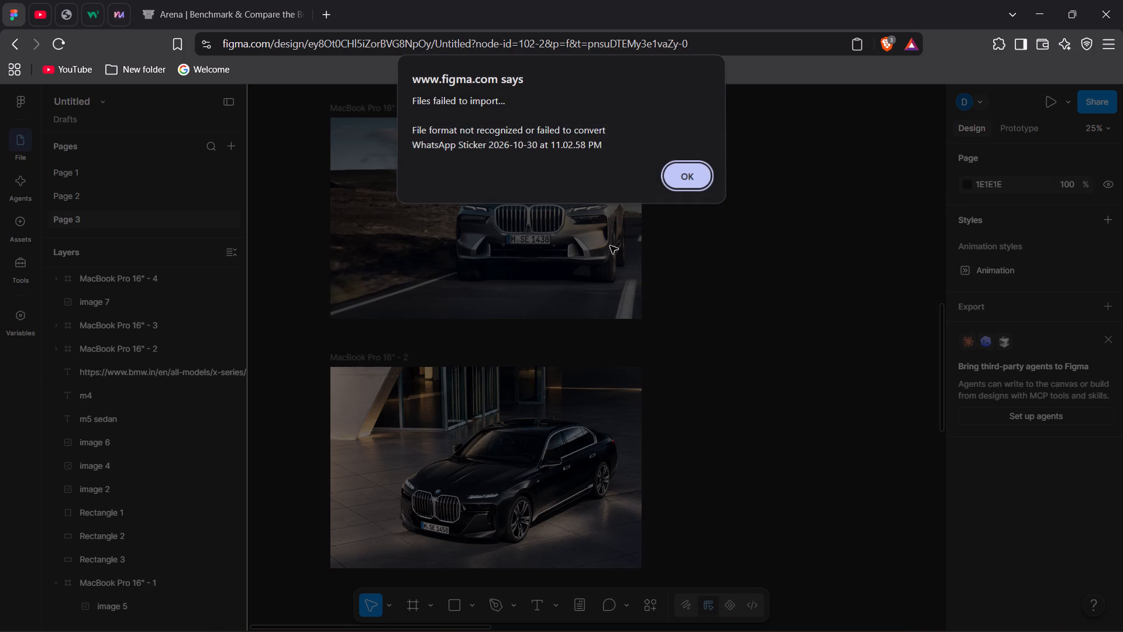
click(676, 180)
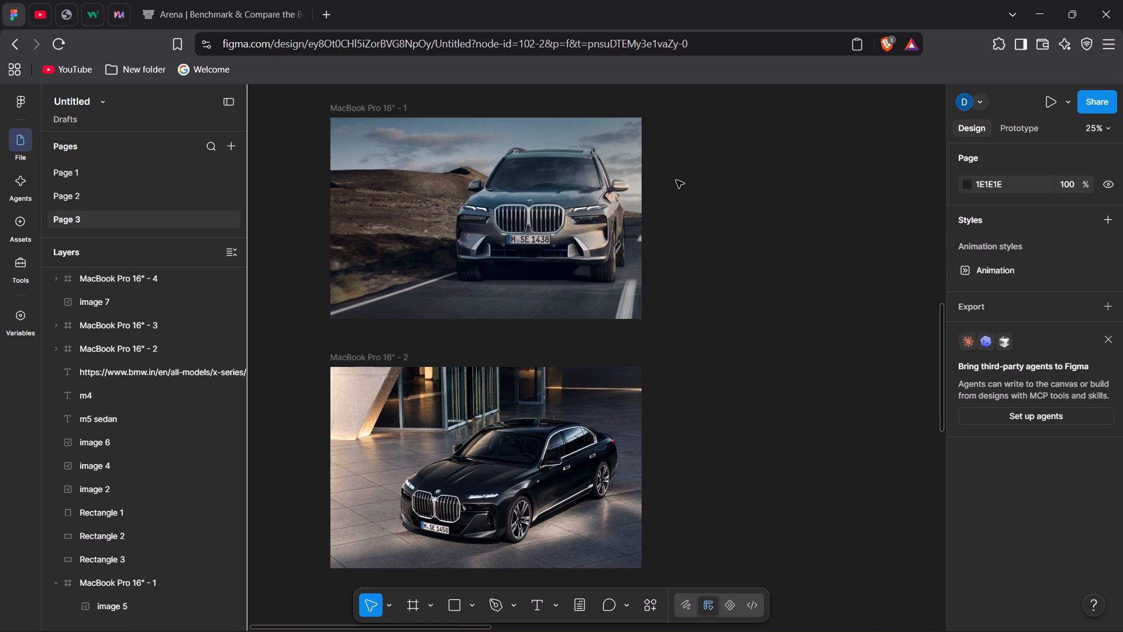
Add a text box reading BMW at size 96, about 1238 × 447, over the upper part of the MacBook Pro 16" - 1 frame.
scroll(538, 214, up, 1)
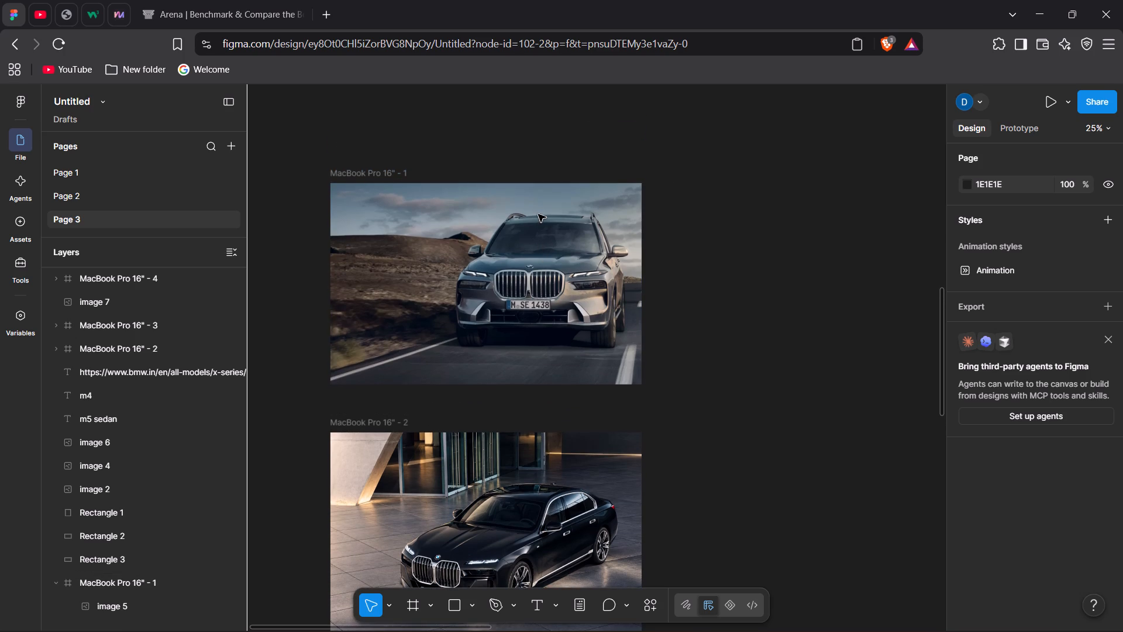
click(532, 602)
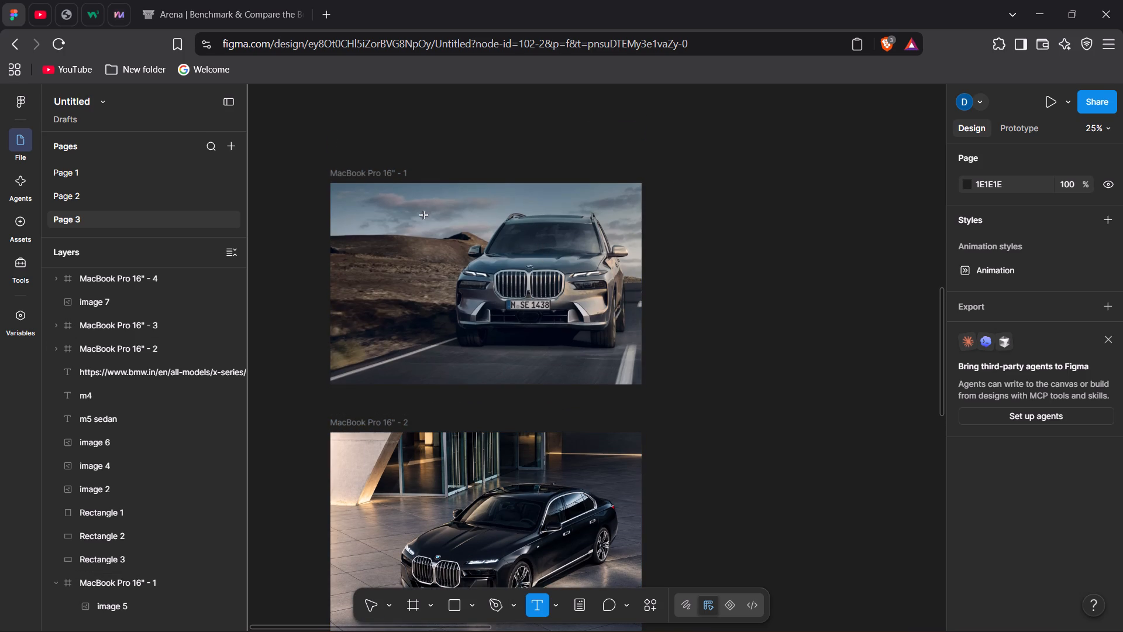
drag(351, 195, 574, 276)
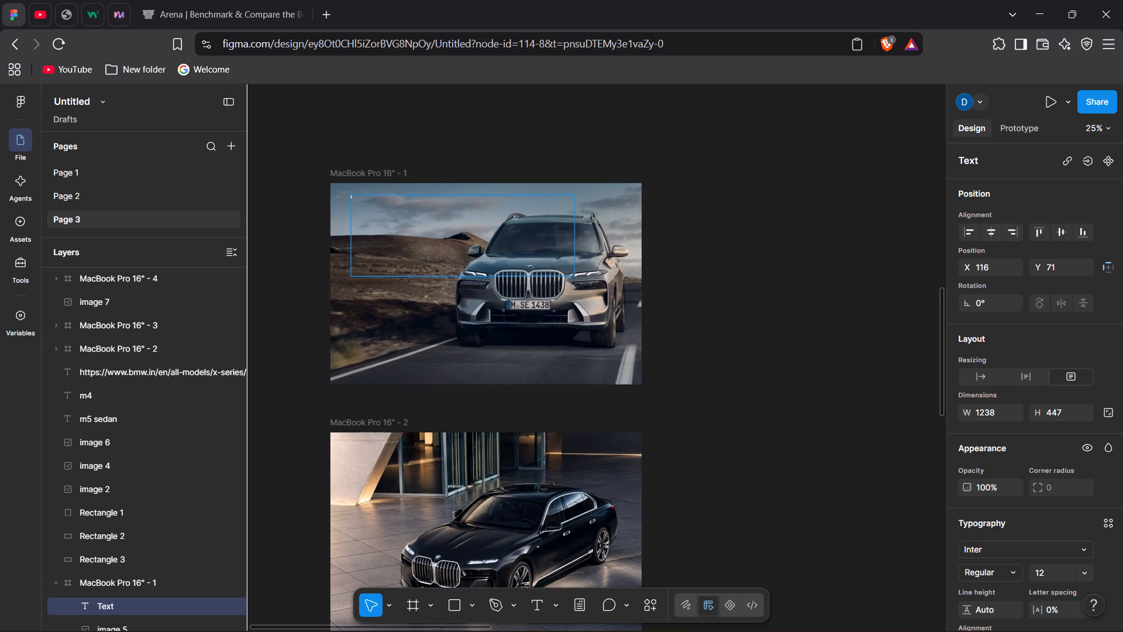
click(1080, 571)
click(1066, 562)
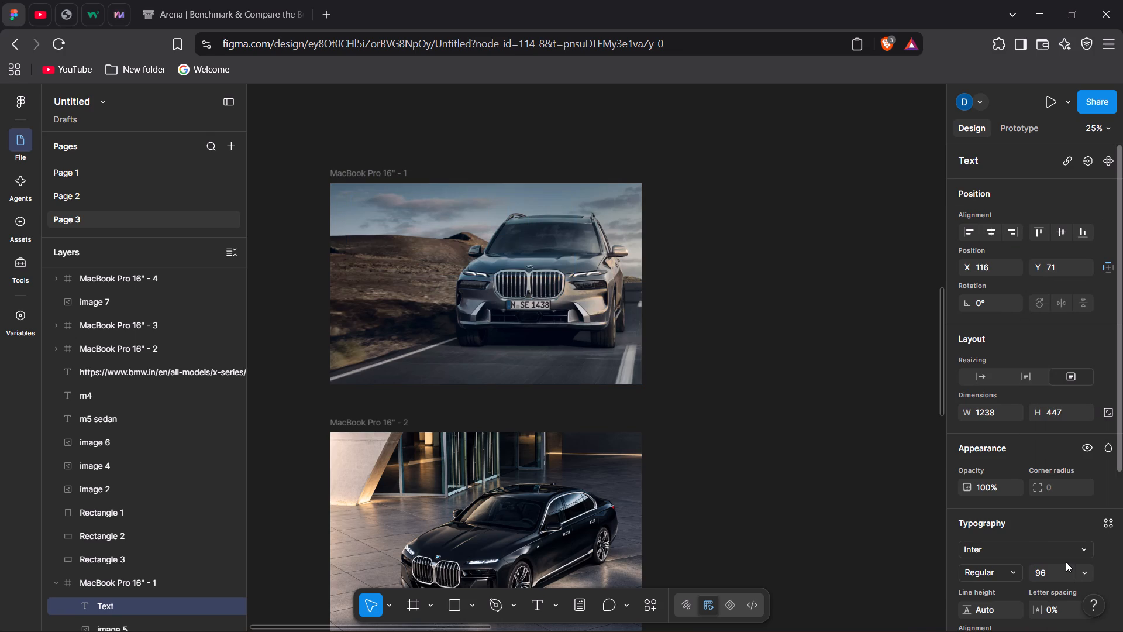
text(BMW)
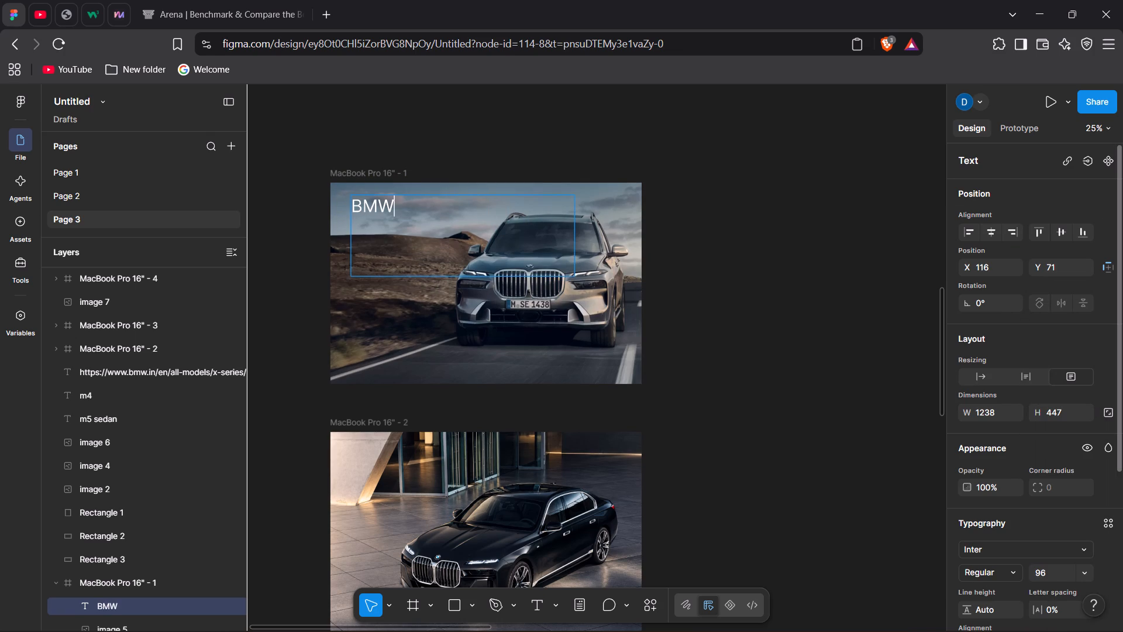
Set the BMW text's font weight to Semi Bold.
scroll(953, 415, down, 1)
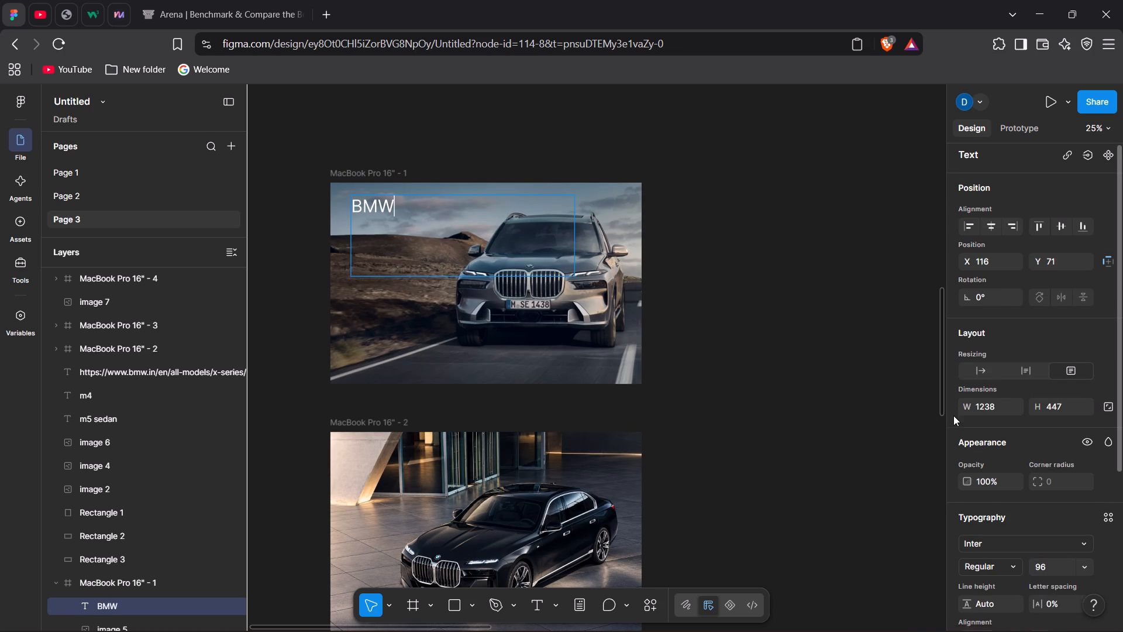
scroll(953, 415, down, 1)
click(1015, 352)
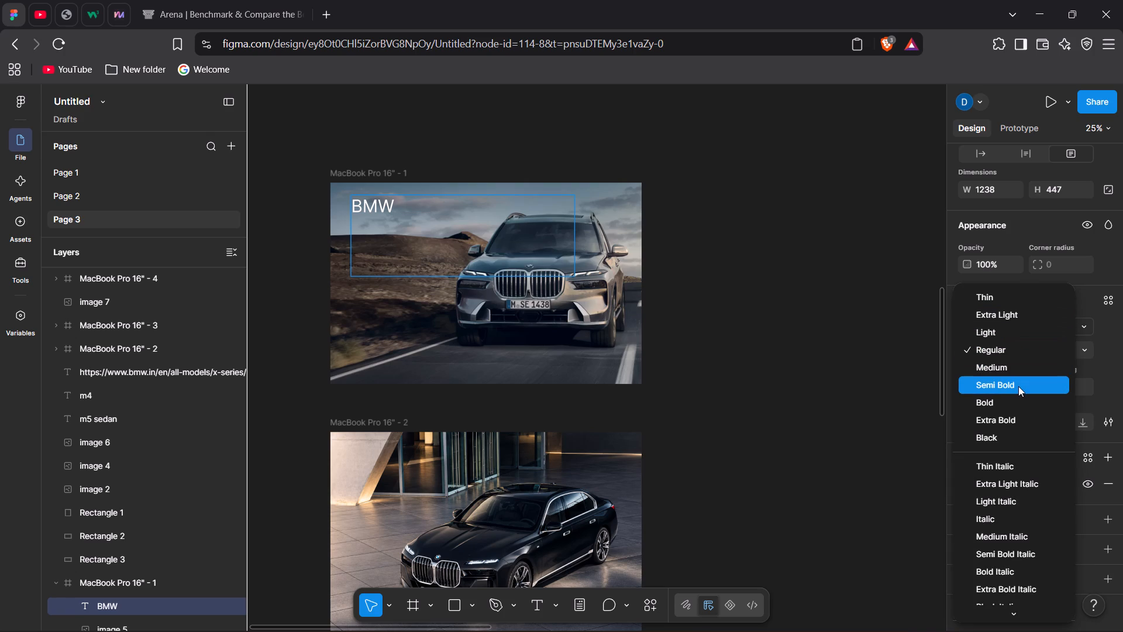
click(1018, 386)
Browse the available fonts and change the BMW text's font to Jockey One.
click(1025, 325)
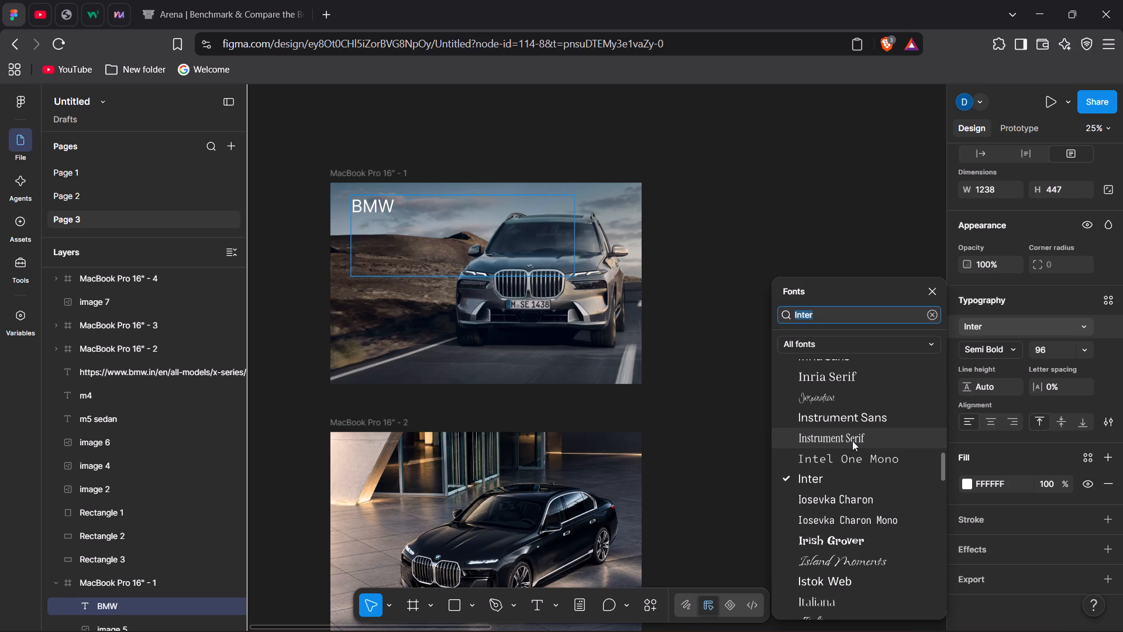
drag(398, 210, 350, 216)
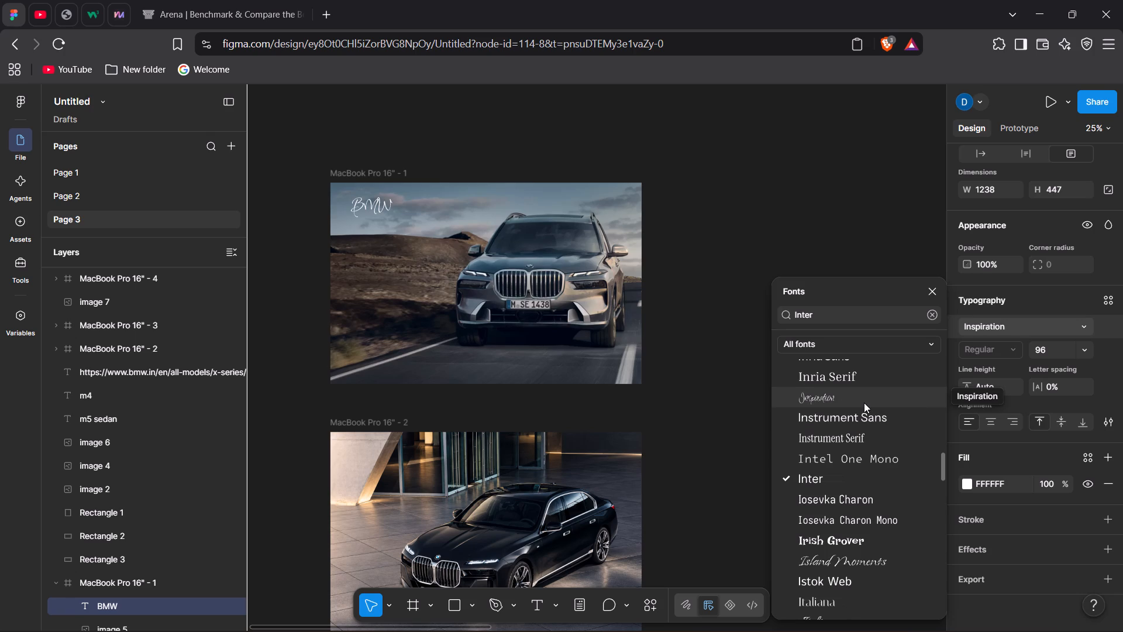
scroll(877, 381, up, 1)
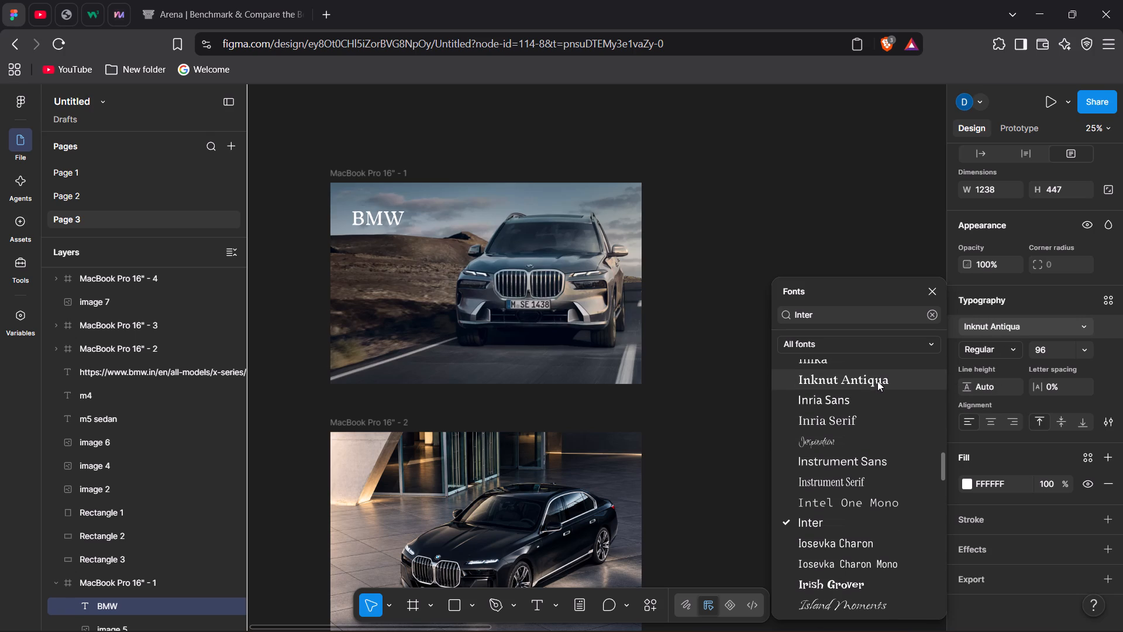
scroll(877, 381, up, 4)
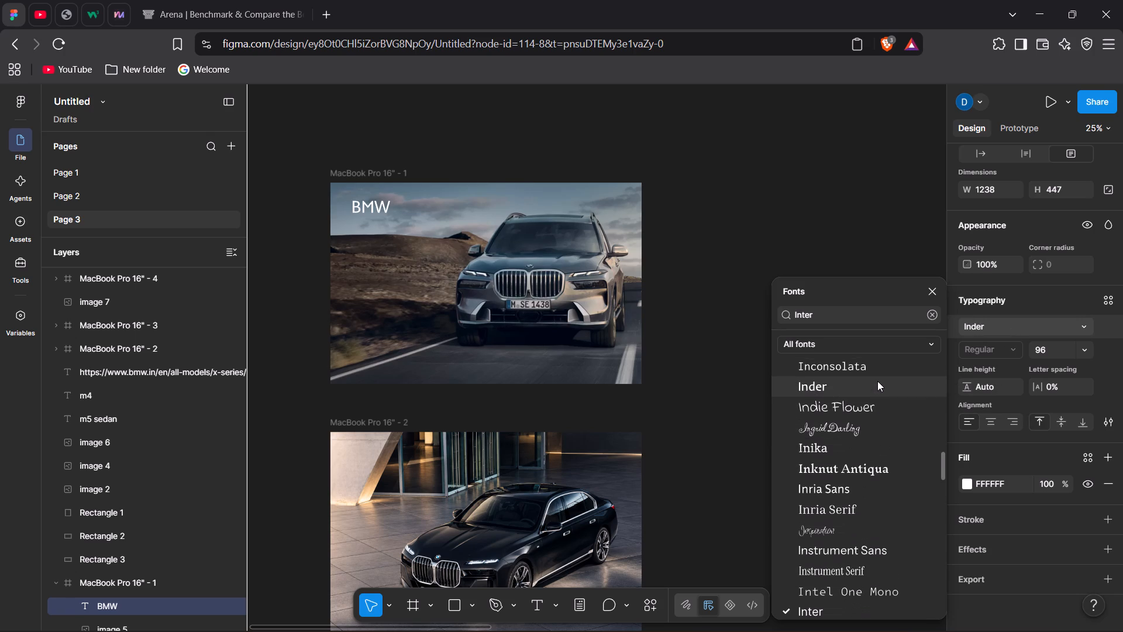
scroll(877, 381, up, 3)
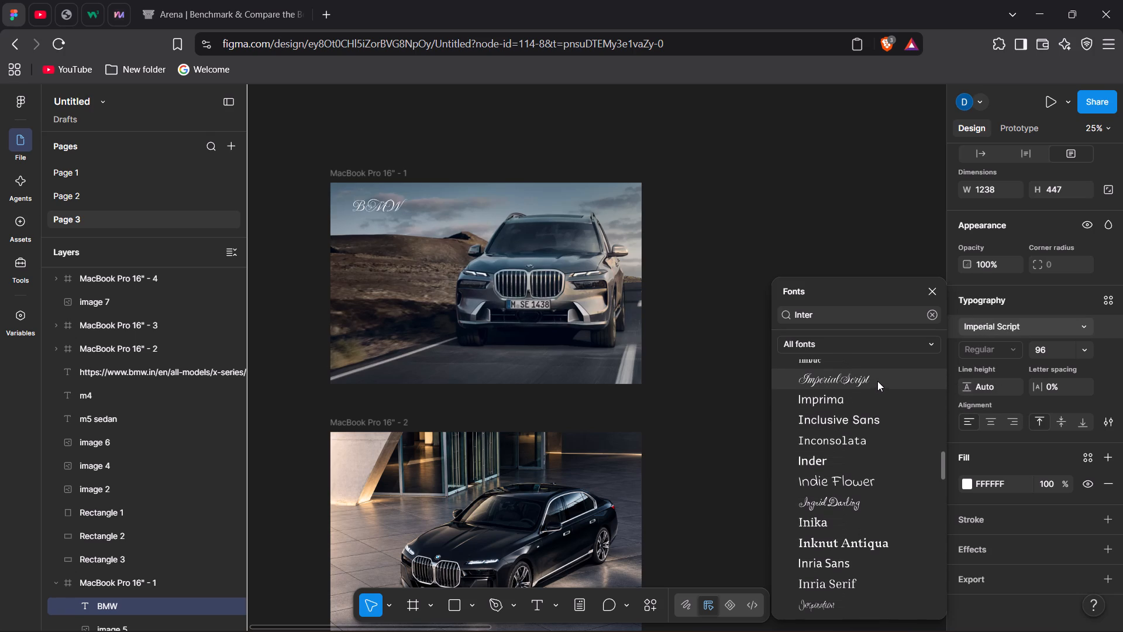
scroll(877, 381, up, 4)
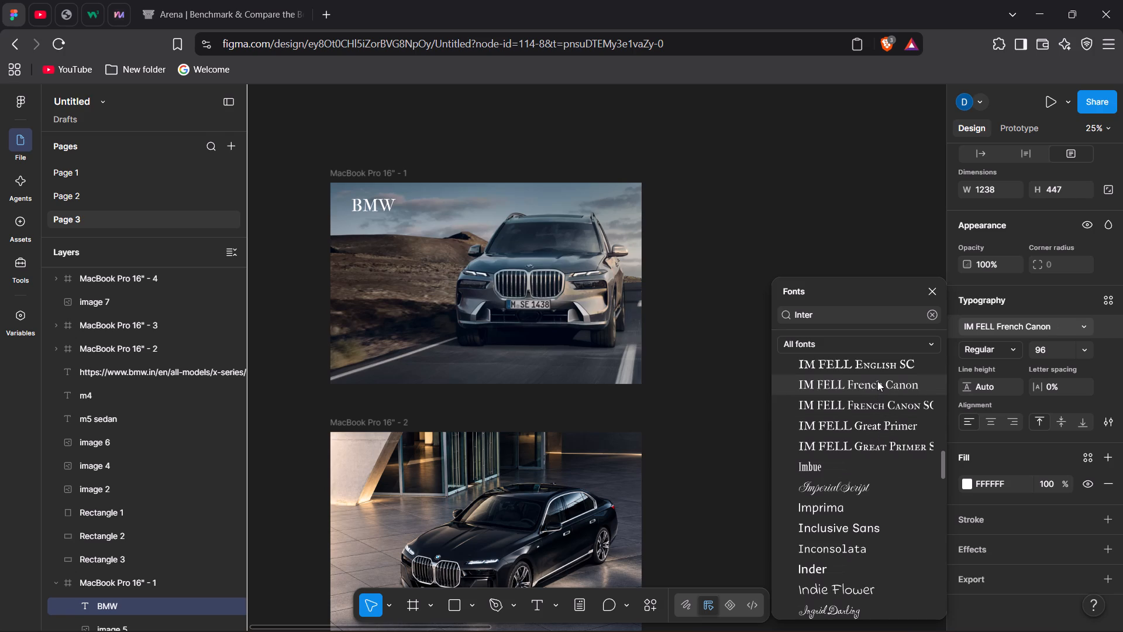
scroll(877, 381, up, 4)
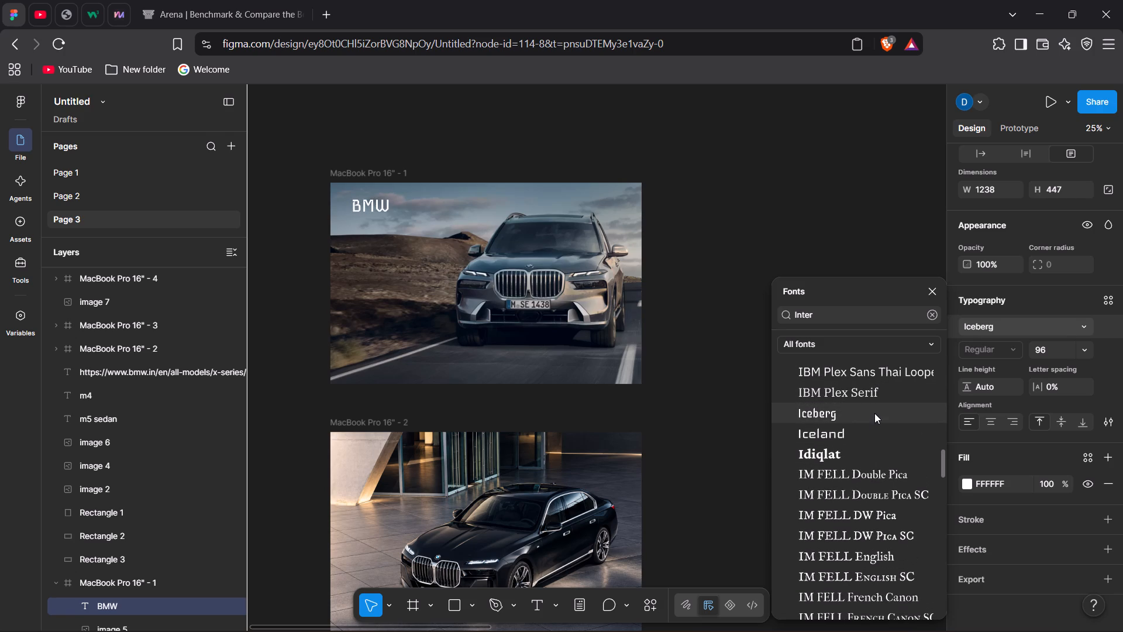
scroll(874, 413, up, 2)
scroll(874, 413, down, 4)
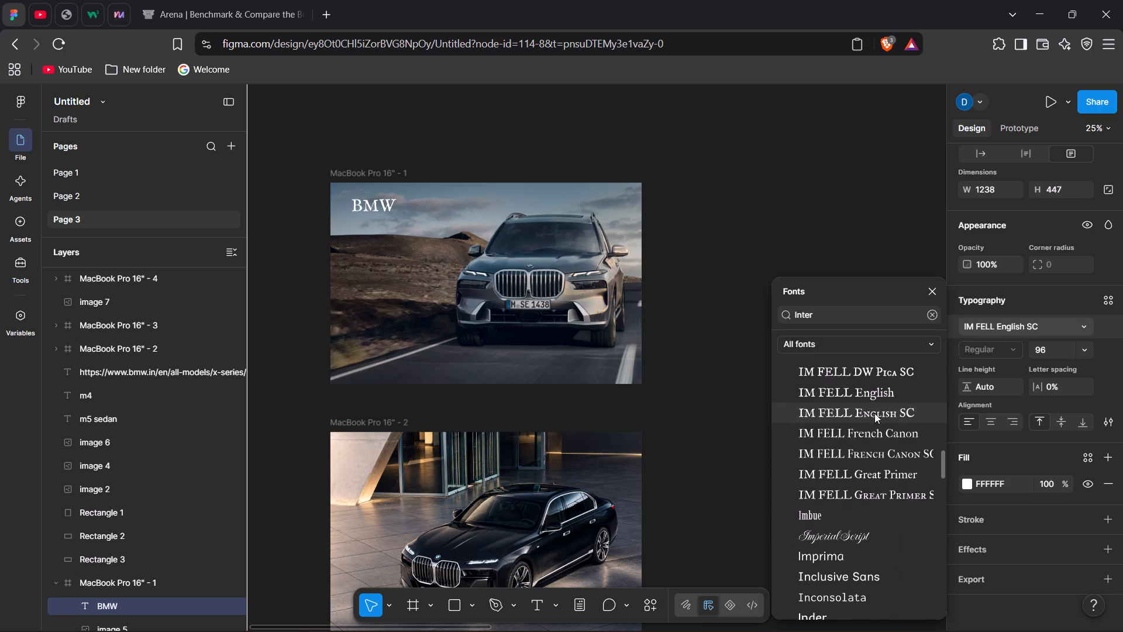
scroll(874, 413, down, 4)
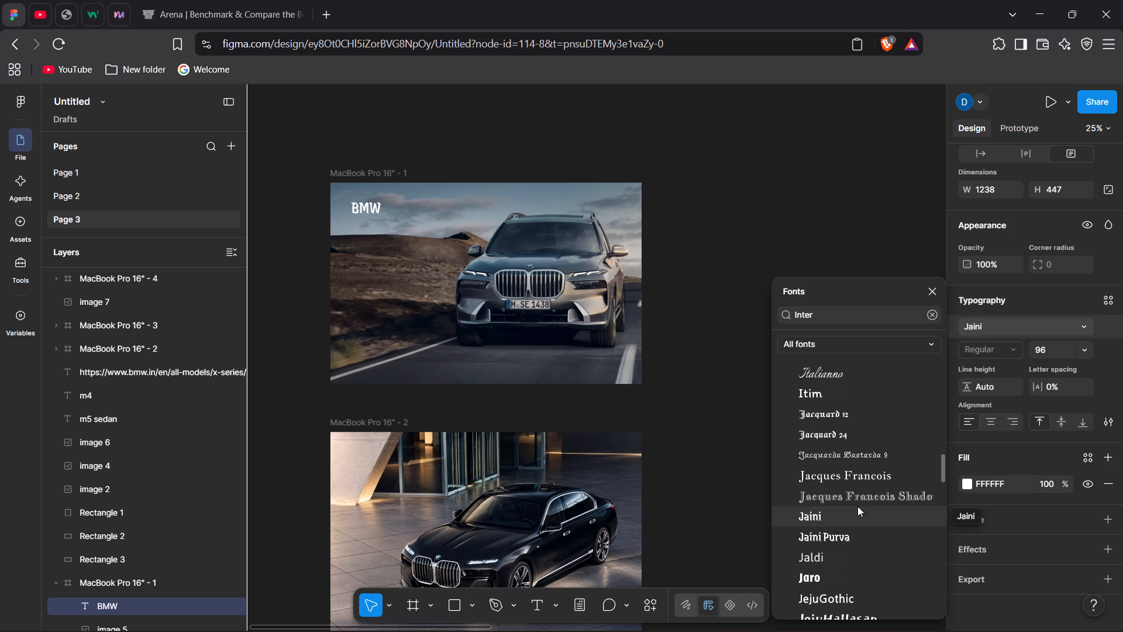
scroll(852, 543, down, 1)
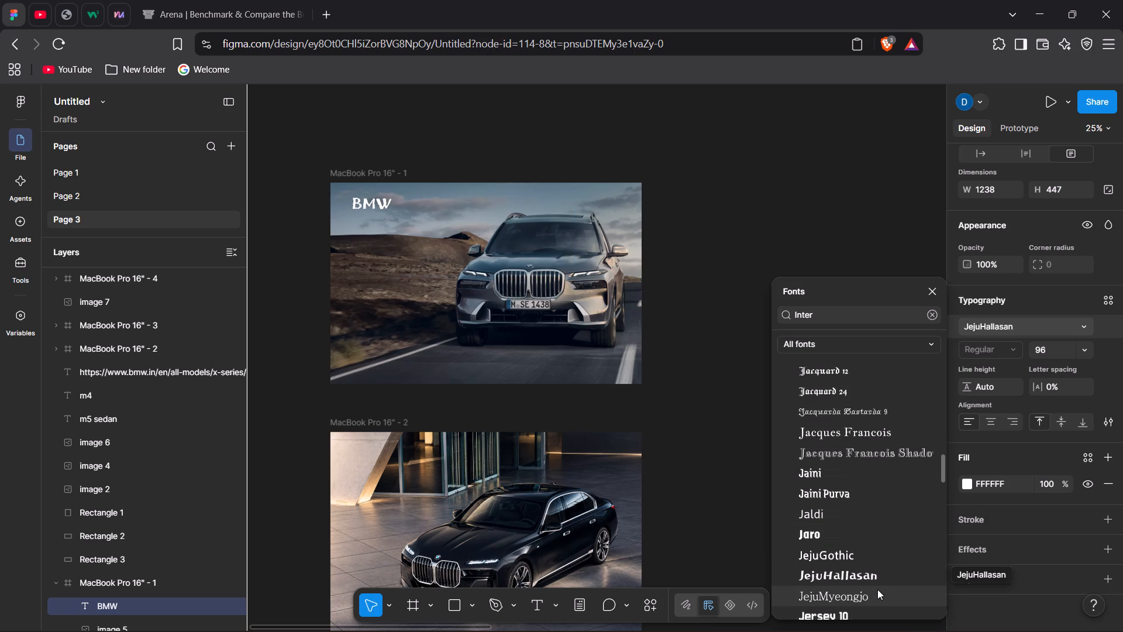
scroll(880, 595, down, 1)
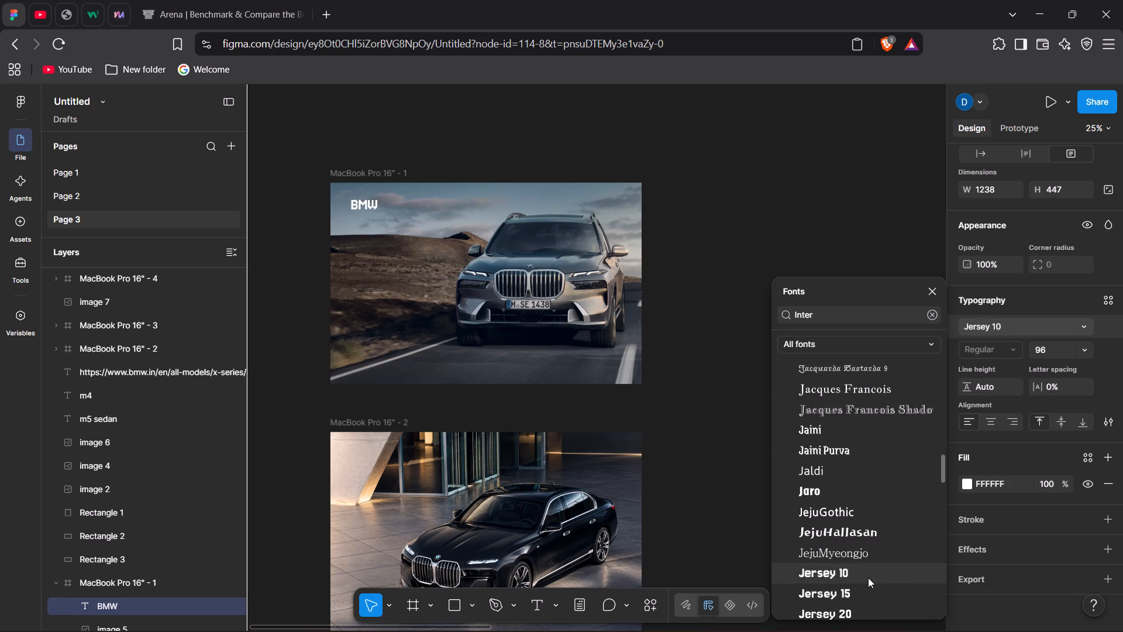
scroll(868, 578, down, 2)
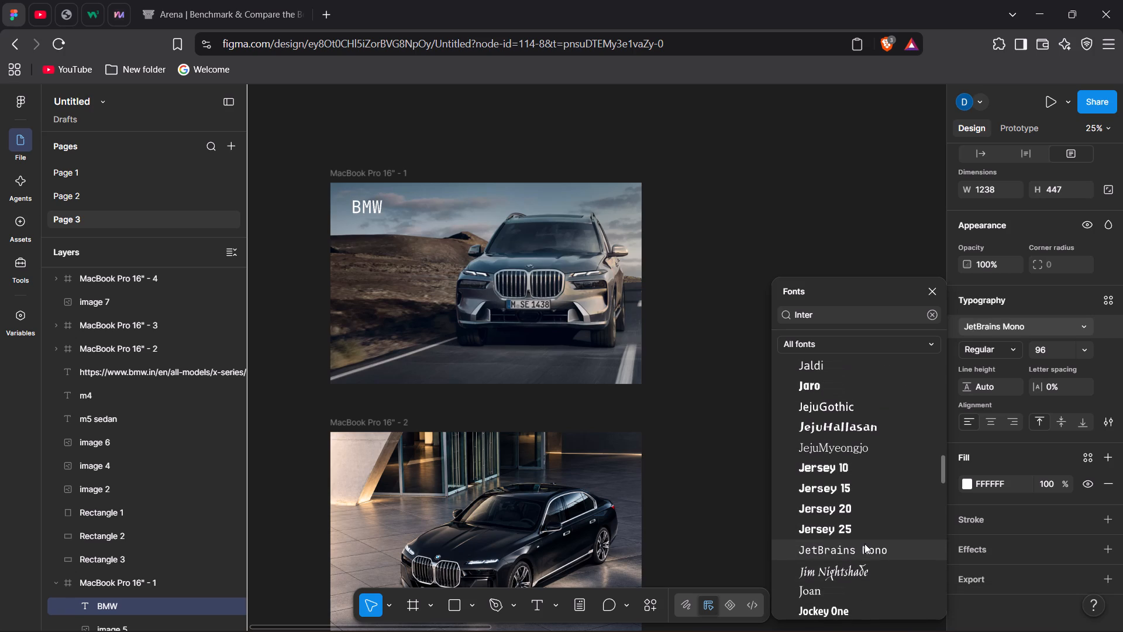
scroll(865, 544, down, 2)
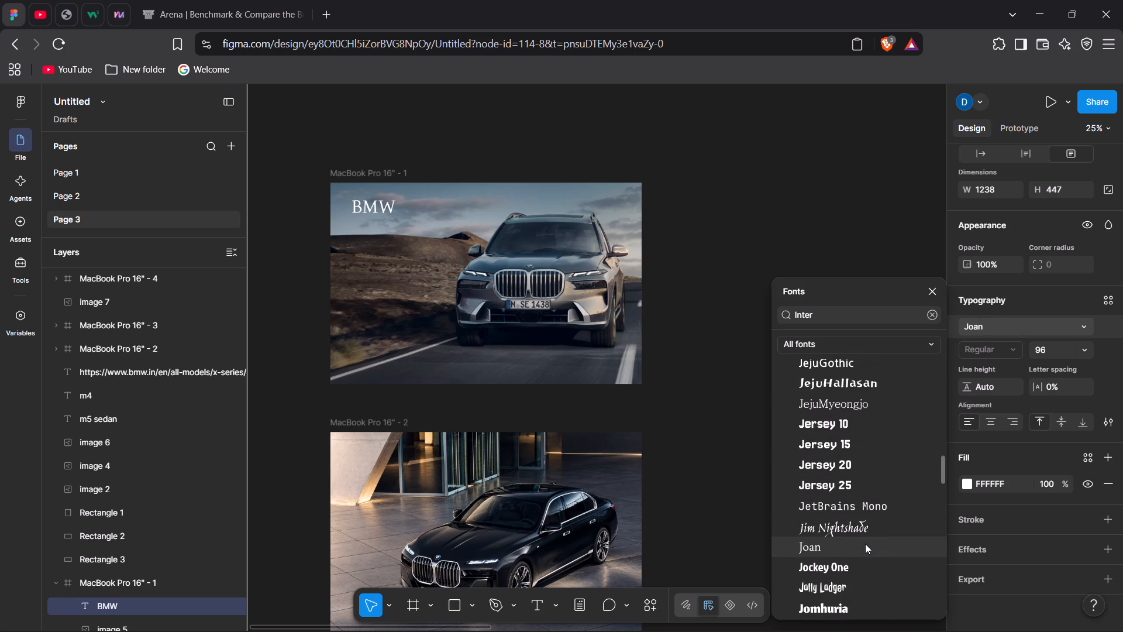
scroll(865, 544, down, 2)
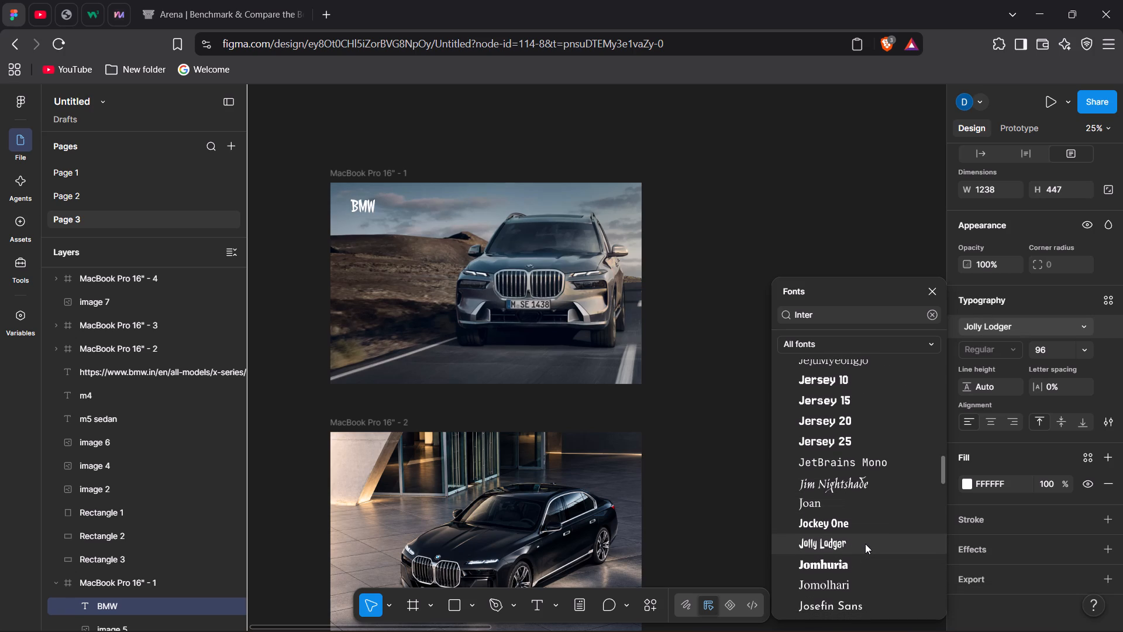
scroll(865, 544, down, 1)
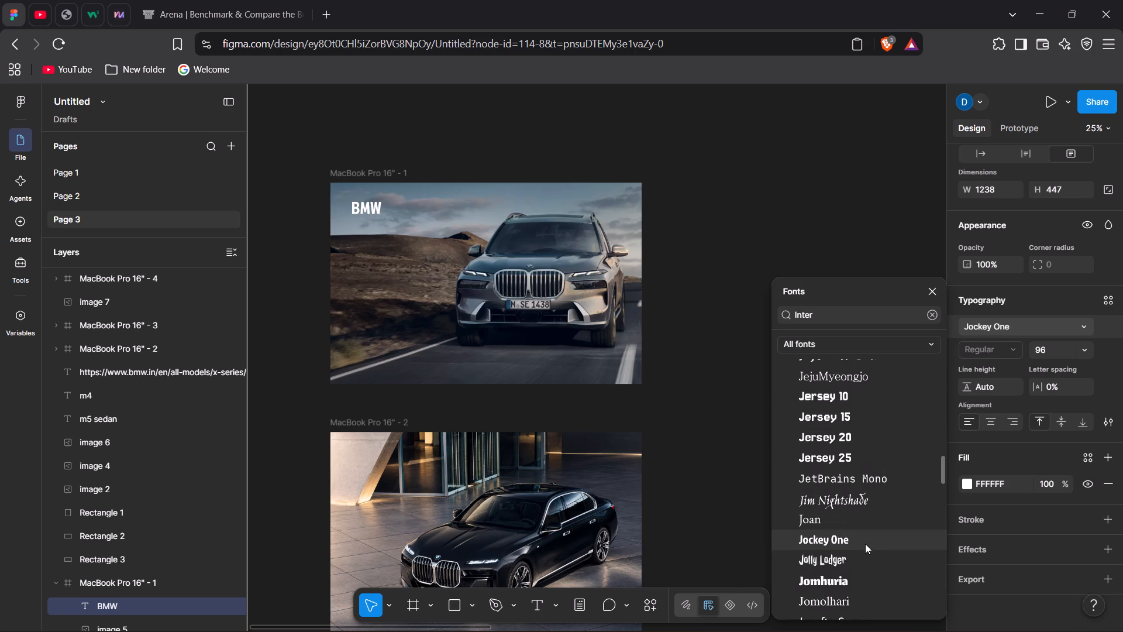
click(865, 544)
click(384, 212)
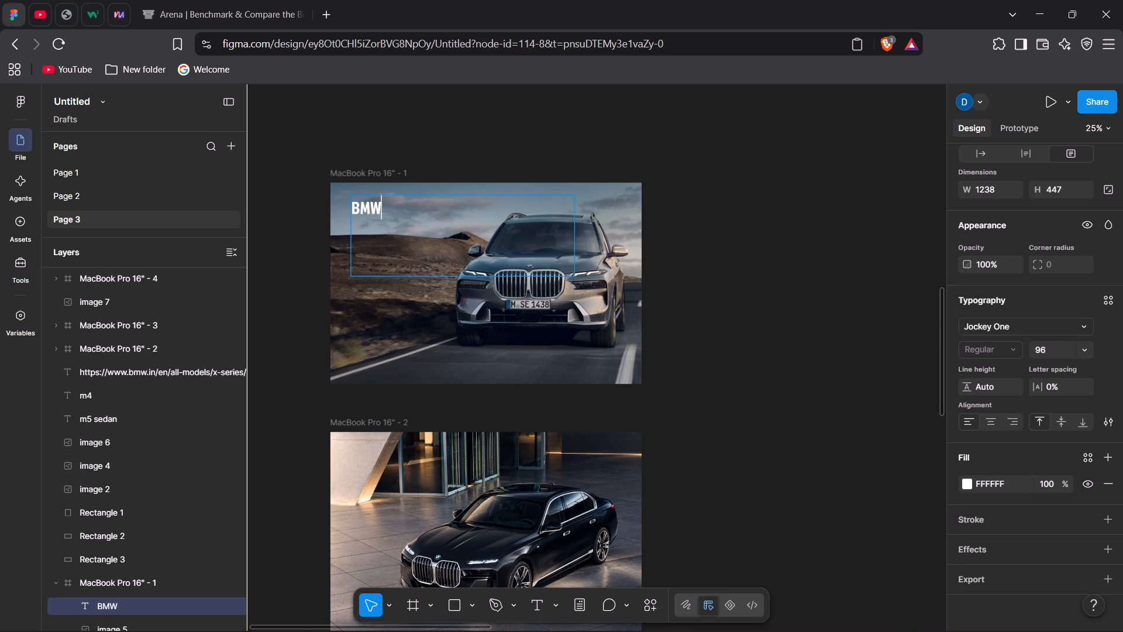
click(681, 242)
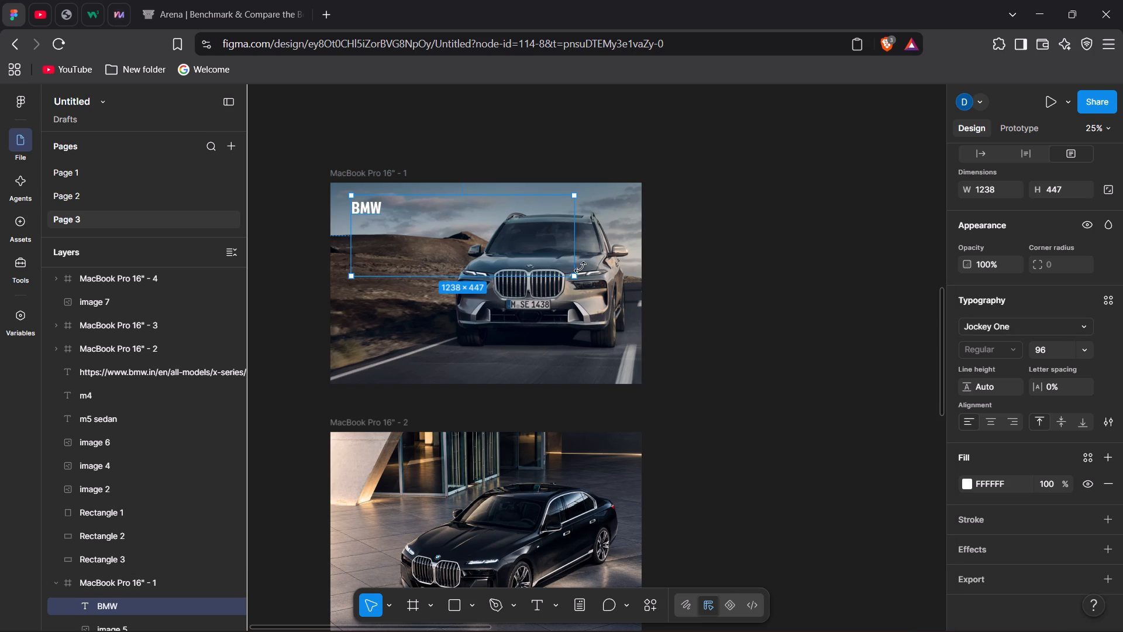
Shrink the BMW text box to about 211 × 158 and move it over the left side of the car's roof.
drag(575, 276, 389, 224)
drag(374, 207, 457, 211)
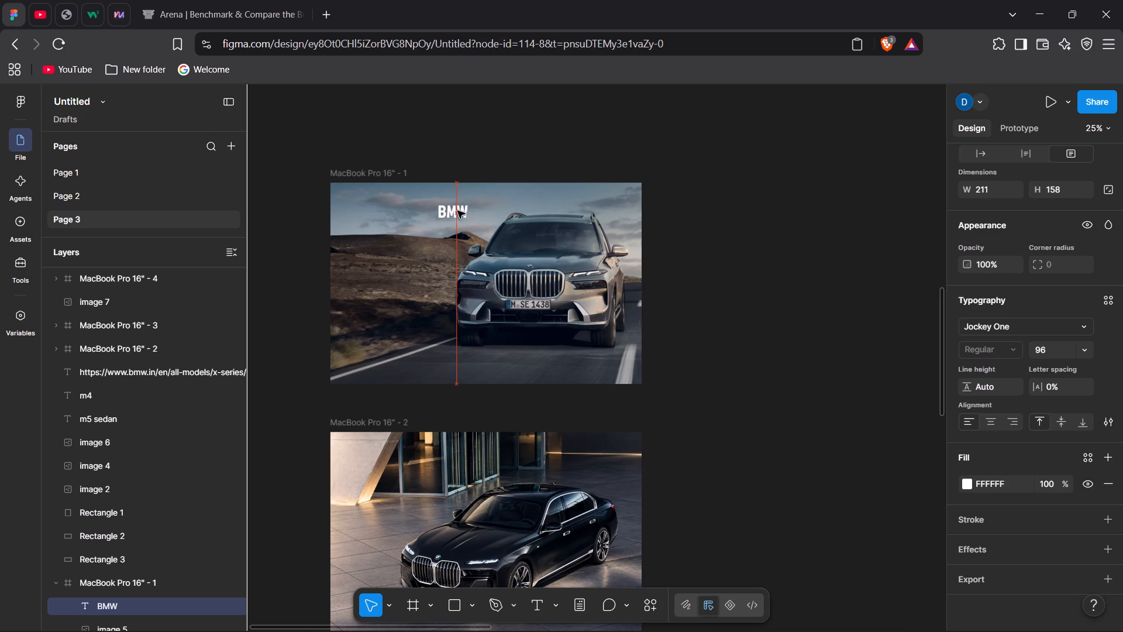
drag(457, 211, 499, 233)
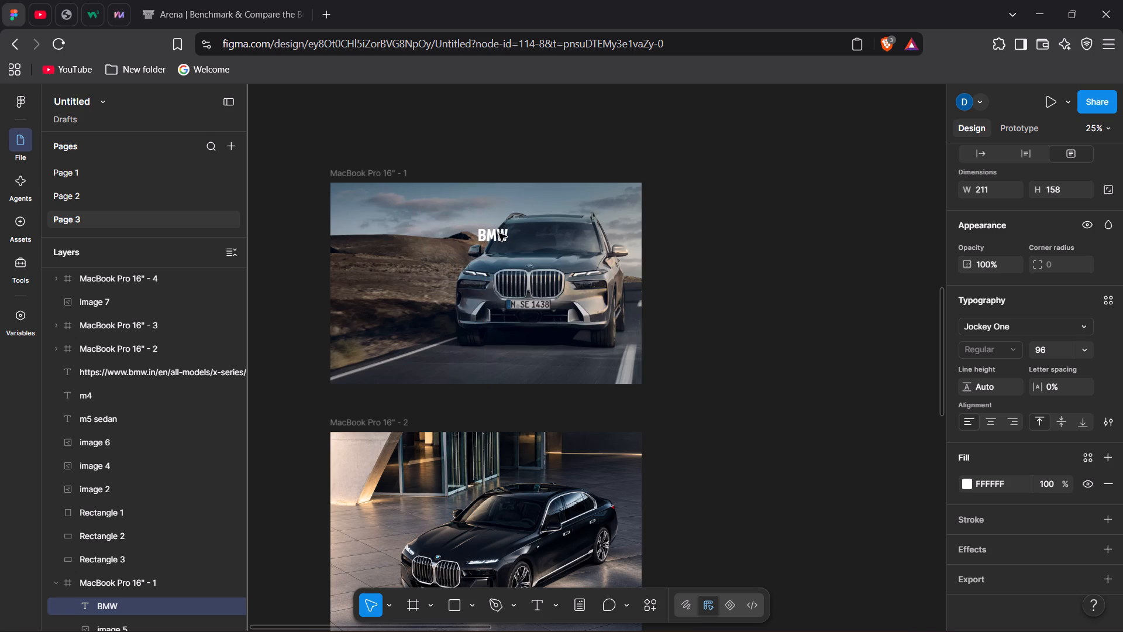
drag(499, 233, 498, 233)
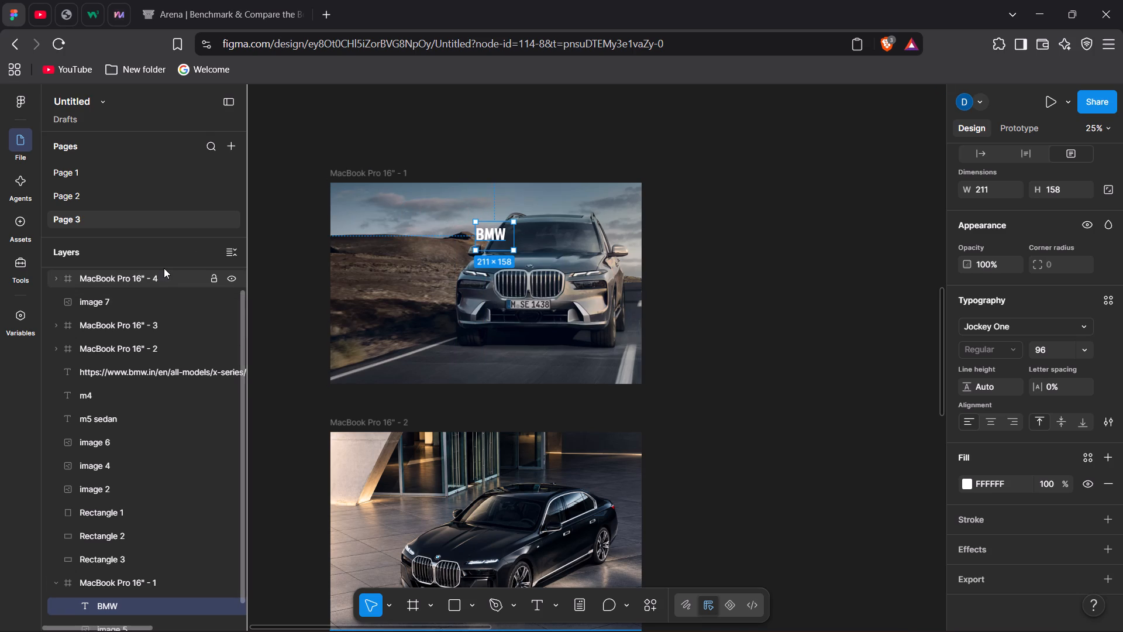
Enlarge the BMW text box to about 678 × 263 by extending its top-left corner toward the sky.
click(474, 219)
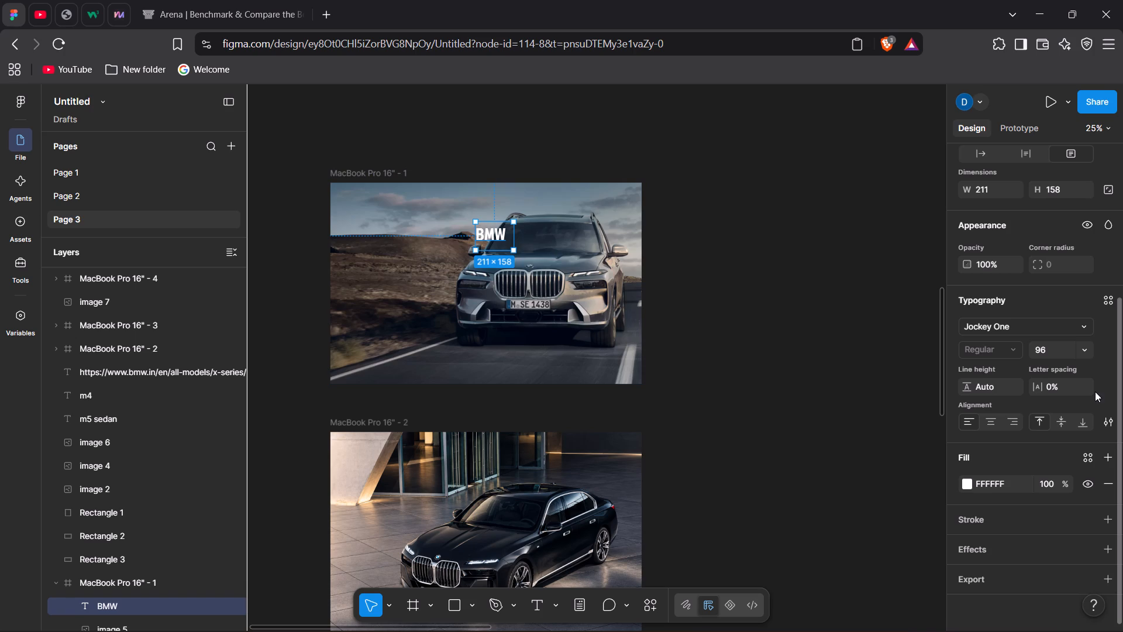
drag(475, 219, 403, 209)
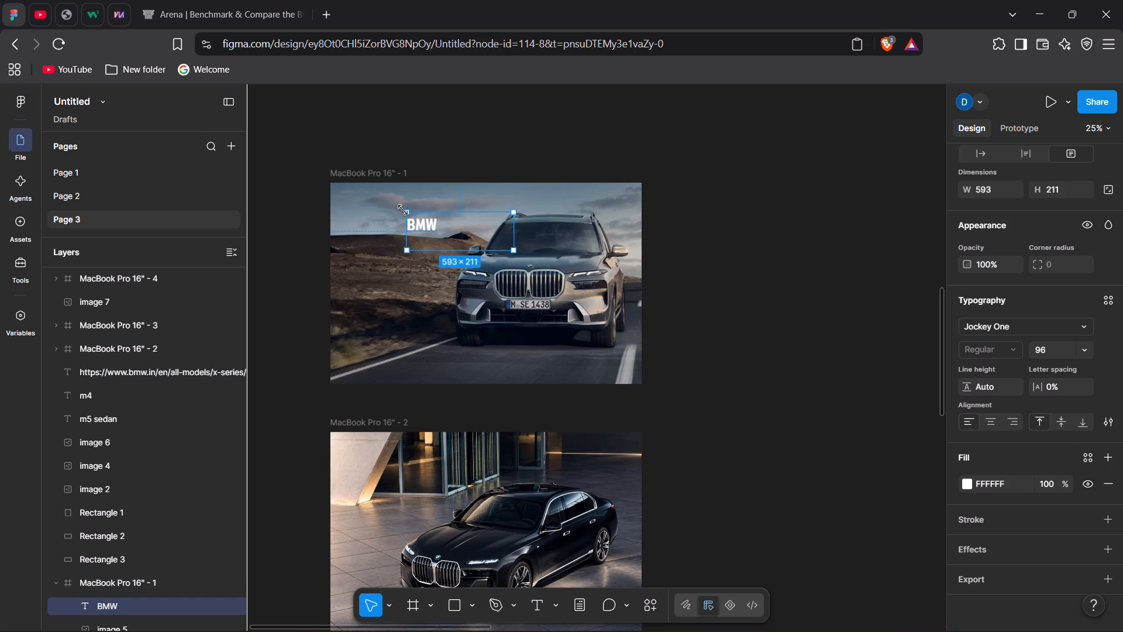
drag(403, 209, 391, 202)
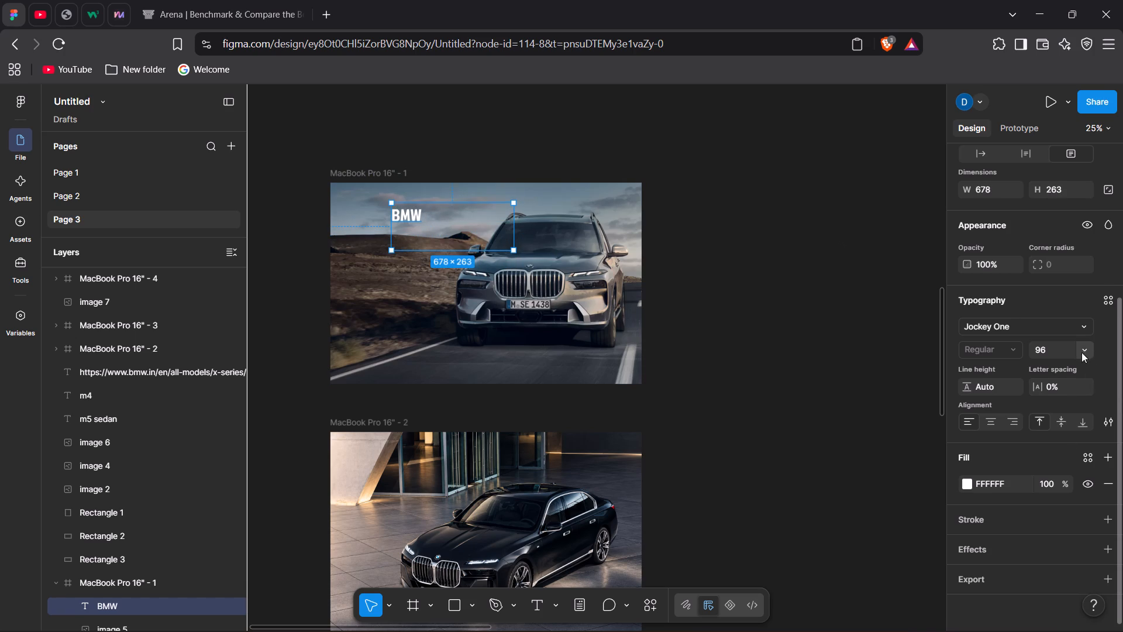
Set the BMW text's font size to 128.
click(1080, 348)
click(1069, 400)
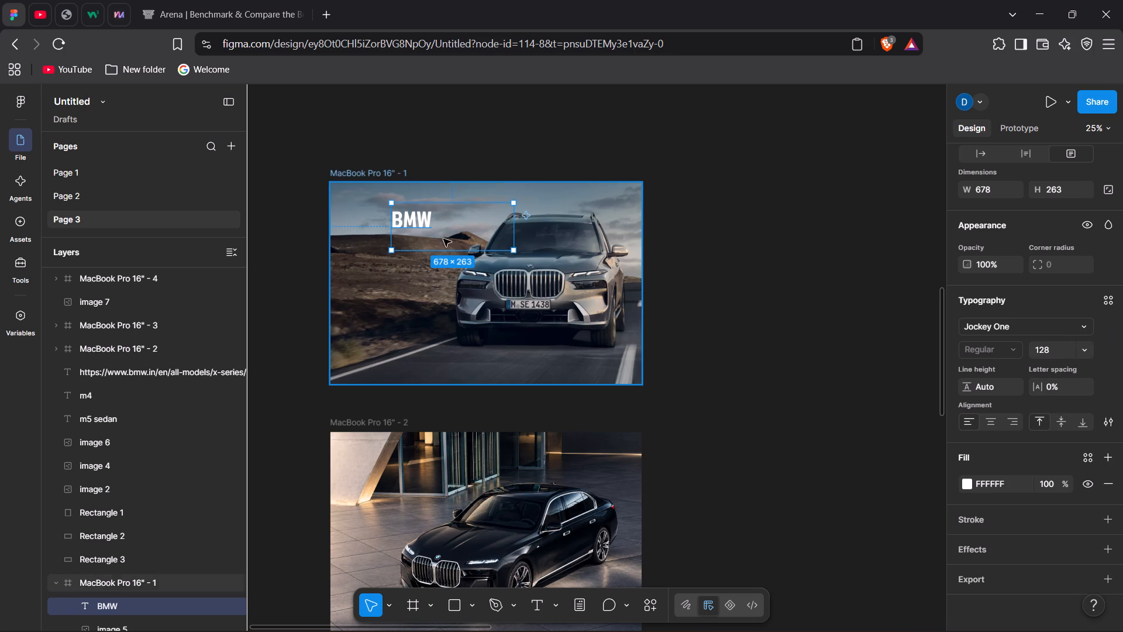
Move the BMW text box slightly left within the MacBook Pro 16" - 1 frame.
drag(435, 217, 428, 215)
click(428, 215)
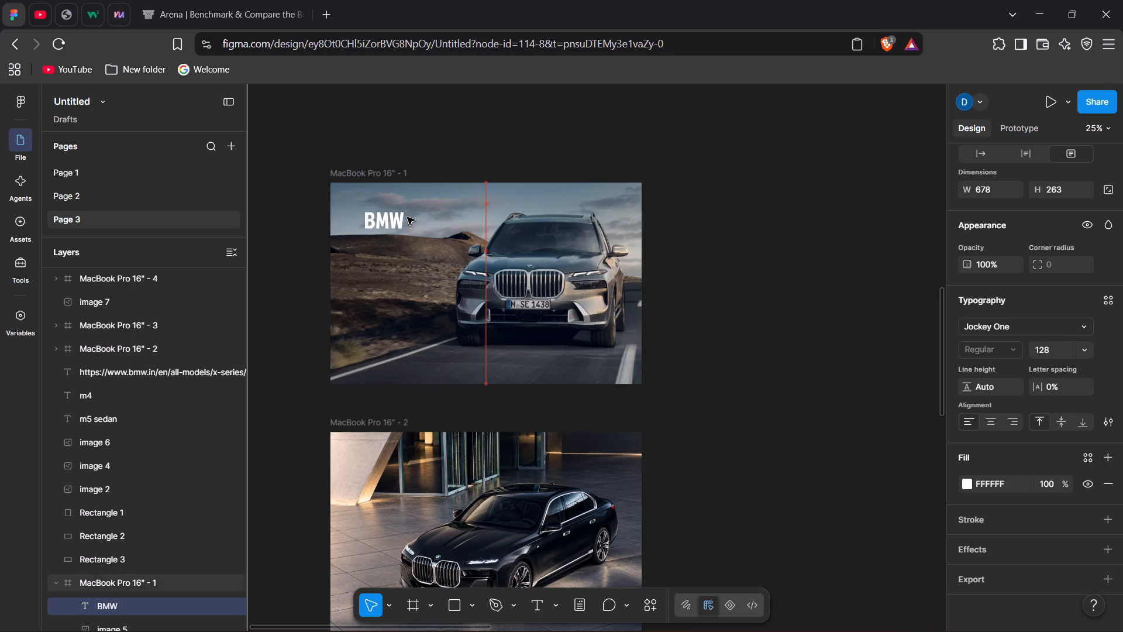
Set the BMW text's font size to 200.
double_click(404, 218)
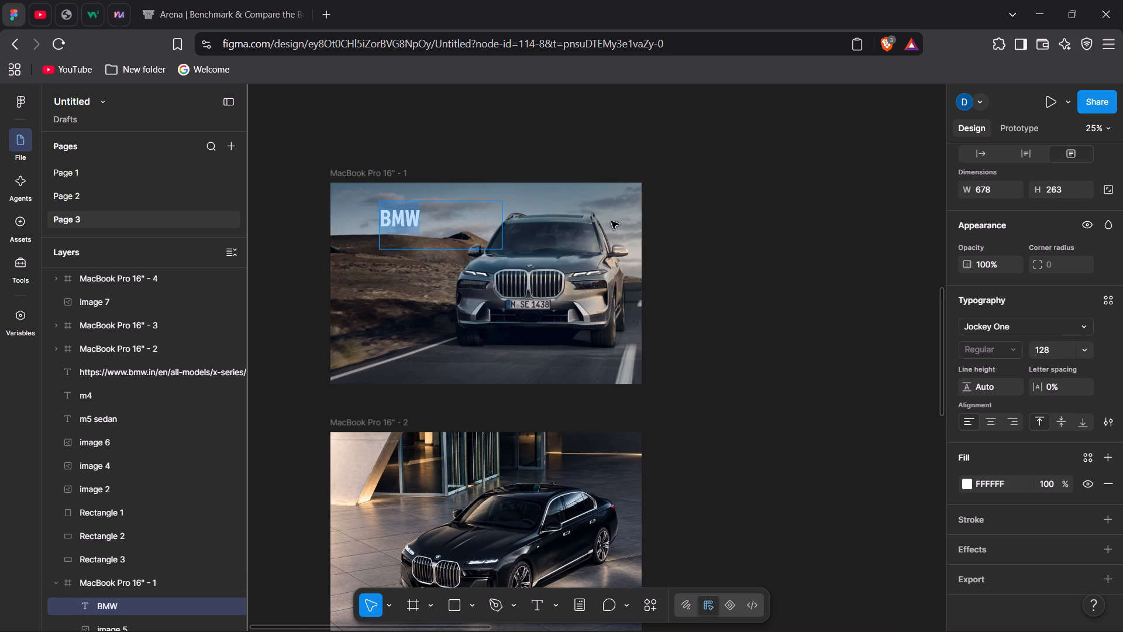
click(1058, 353)
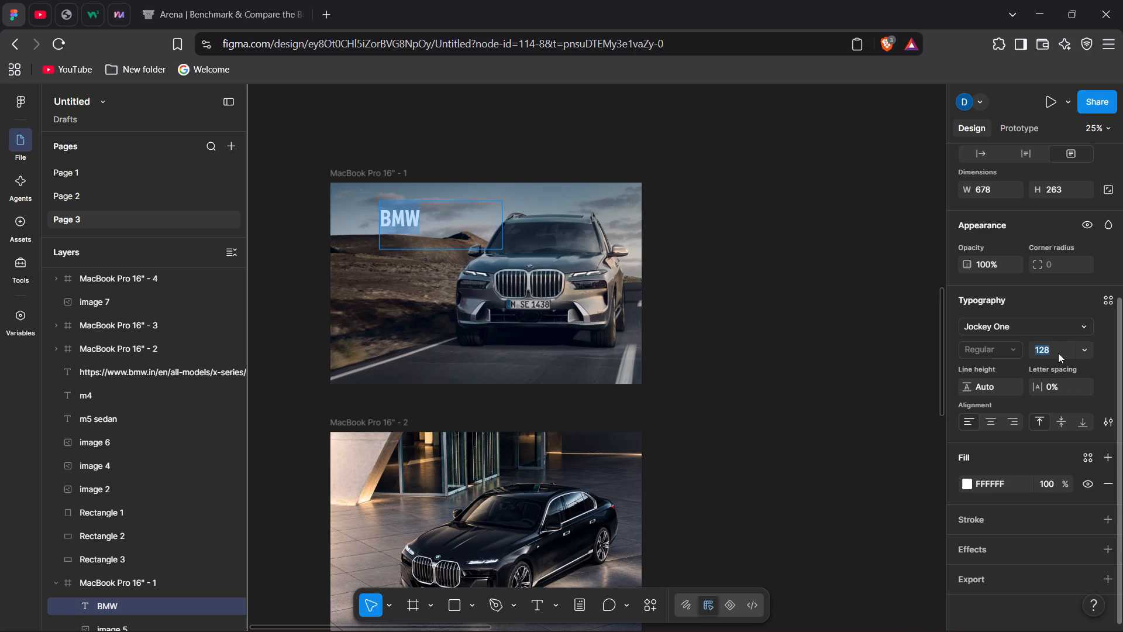
key(BackSpace)
text(200)
key(Return)
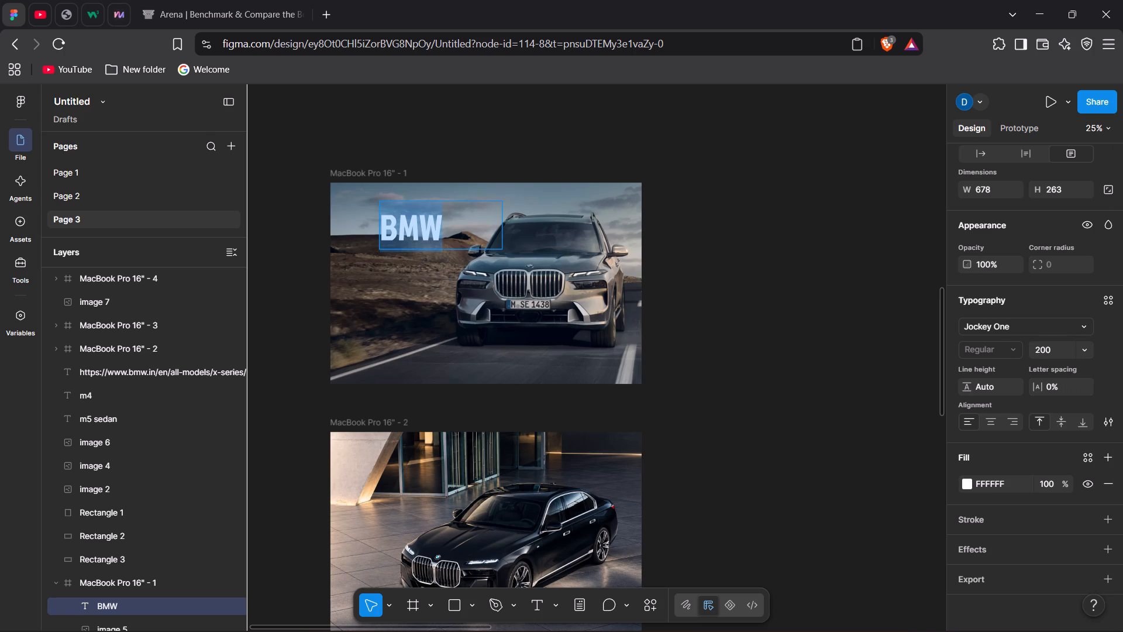
Move the BMW text box up and left to the top-left corner area of the MacBook Pro 16" - 1 frame.
click(735, 291)
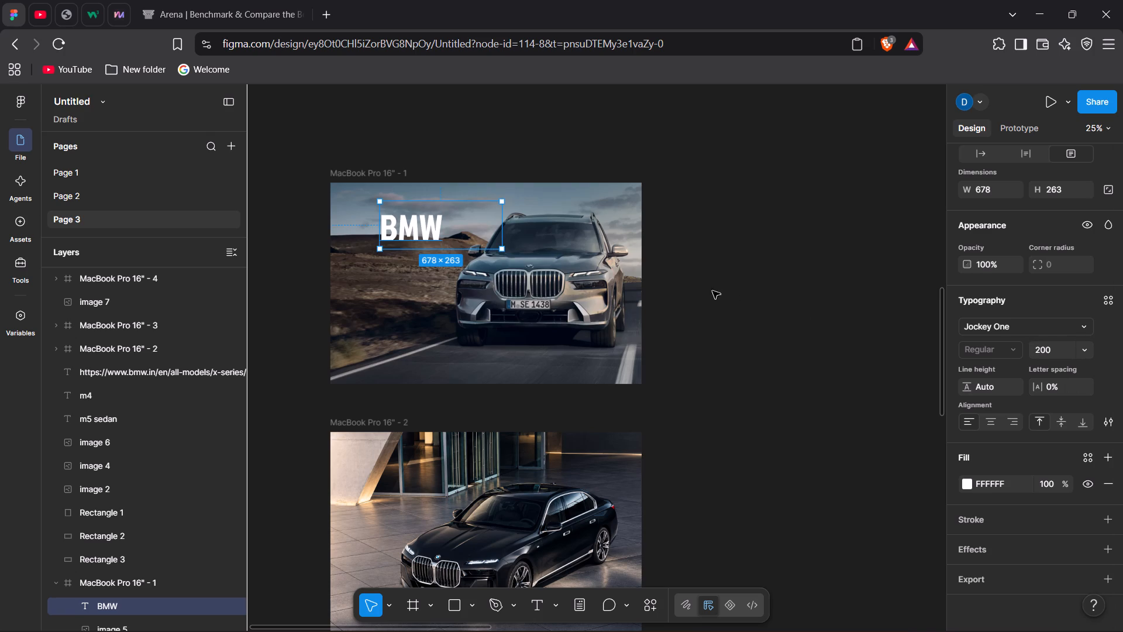
drag(463, 234, 426, 215)
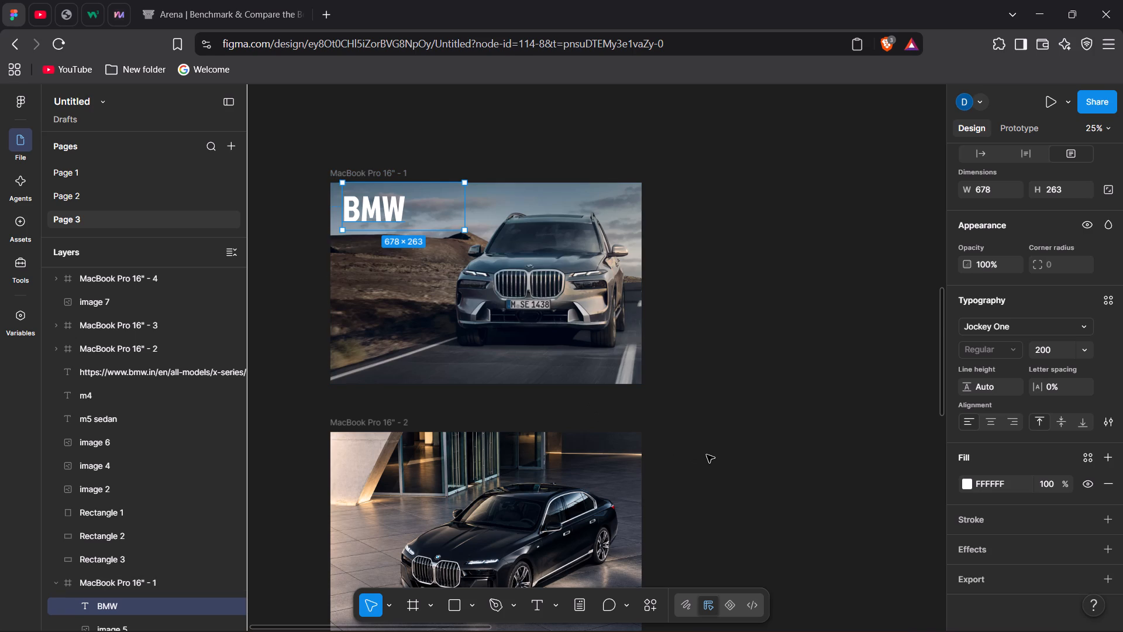
Review the car images across the four MacBook Pro 16" frames on the canvas.
scroll(707, 455, down, 1)
scroll(707, 455, up, 1)
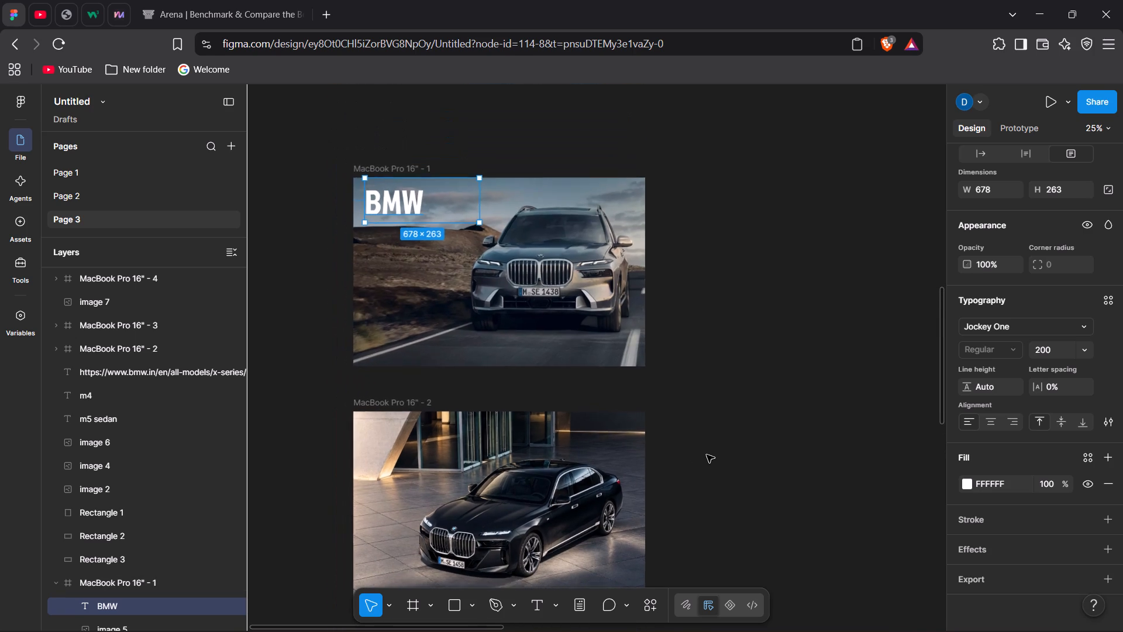
scroll(707, 455, down, 1)
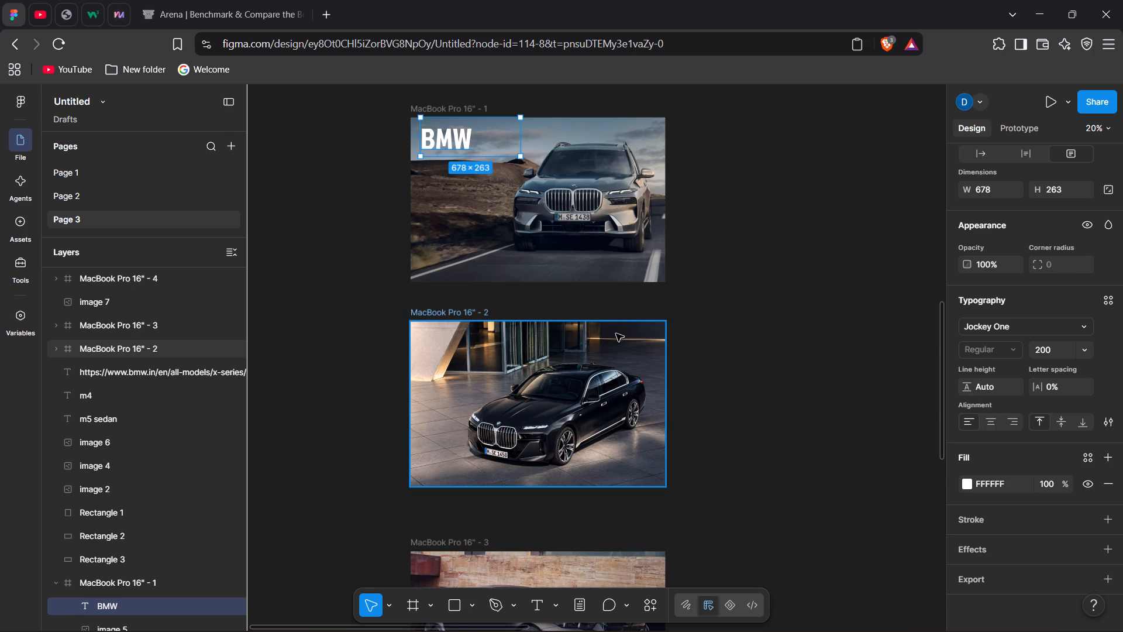
scroll(616, 334, up, 2)
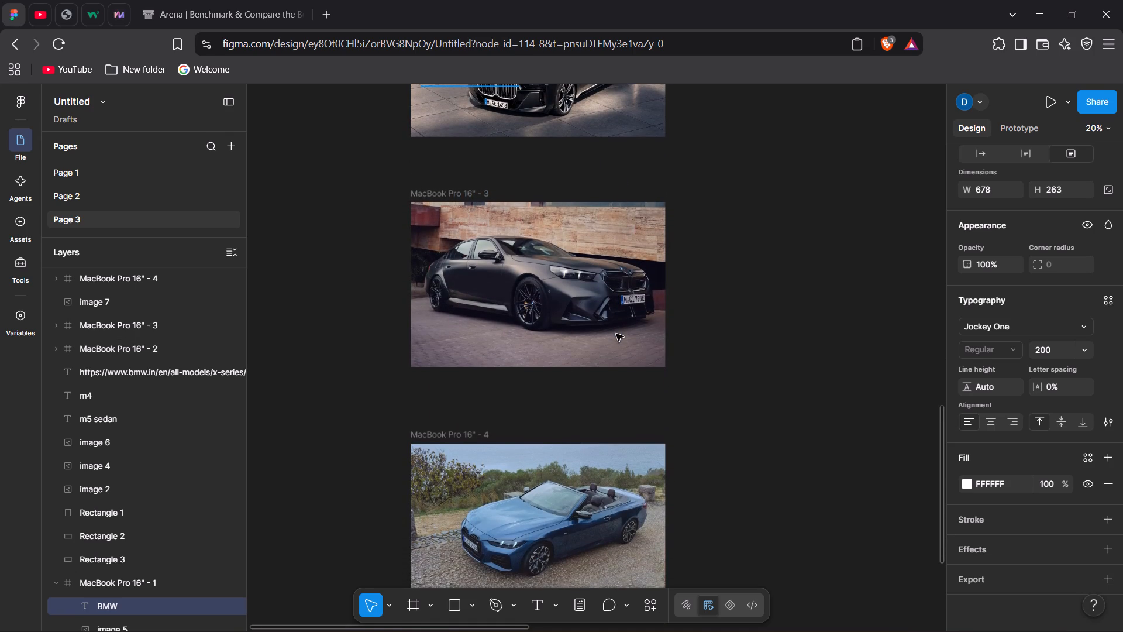
scroll(616, 334, up, 1)
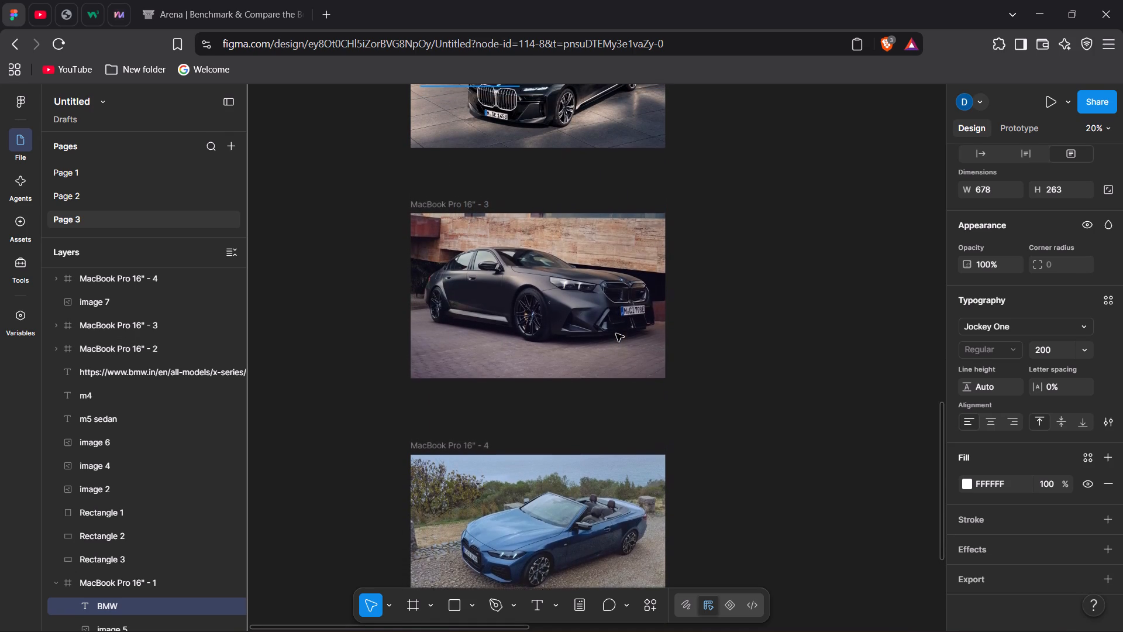
scroll(616, 334, up, 1)
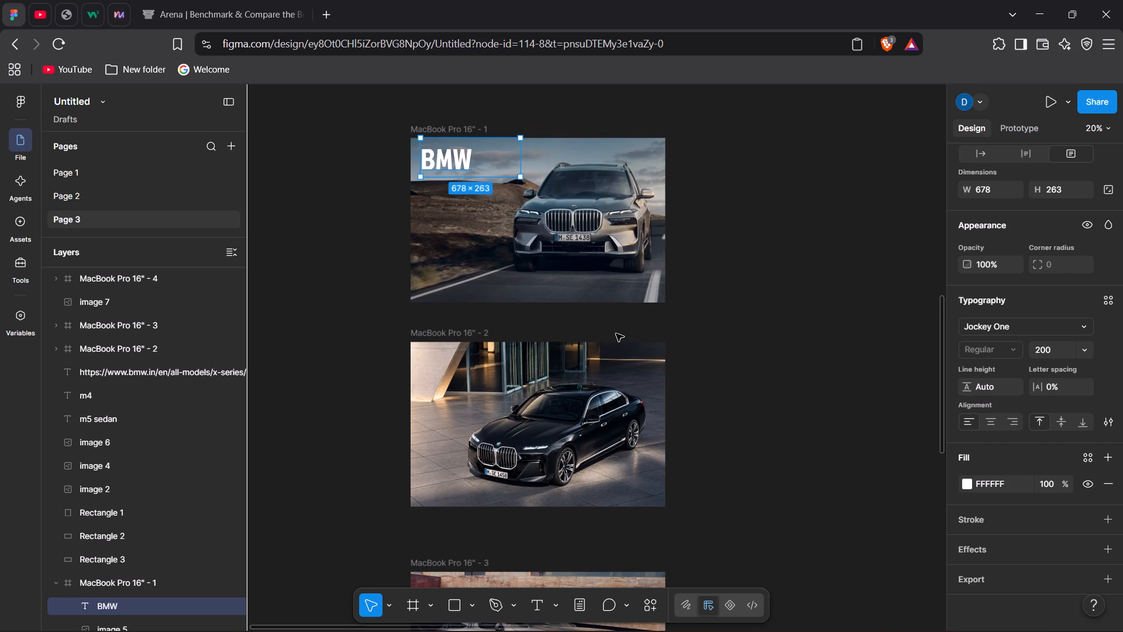
Search the web in a new tab for "photo to png converter" and open Online Convert's Convert image to PNG page.
click(328, 8)
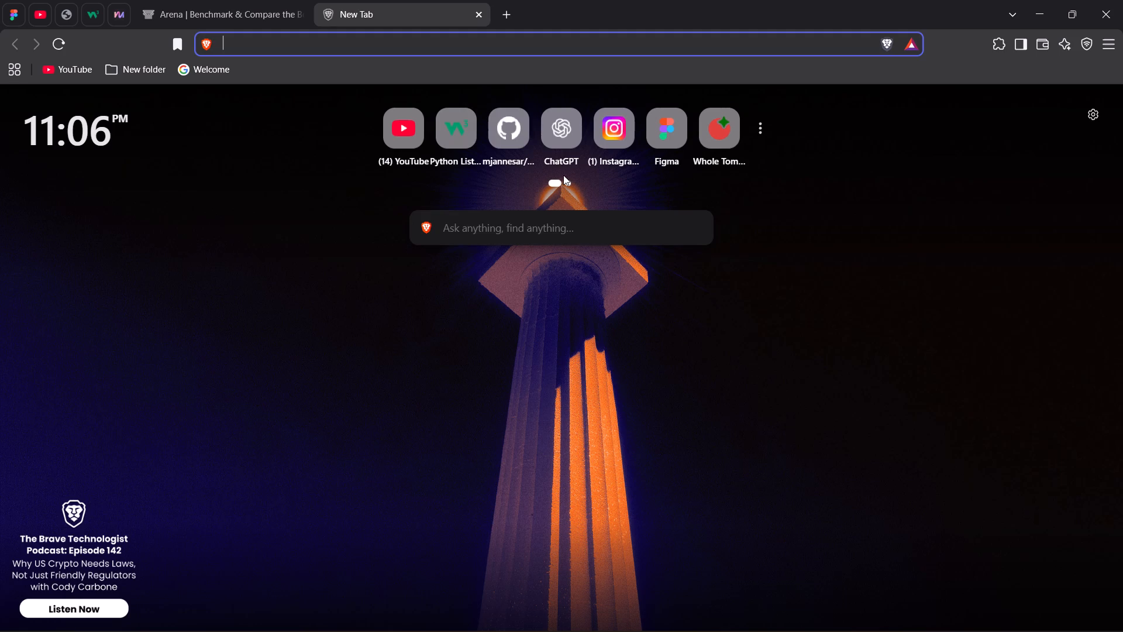
text(photo to png)
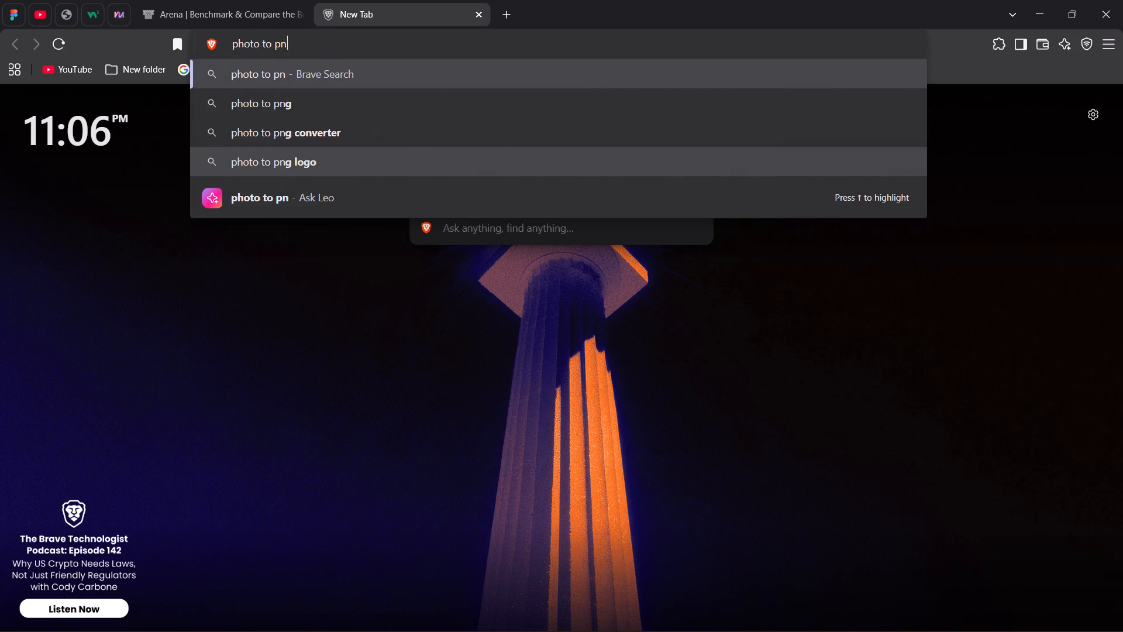
key(space)
click(376, 98)
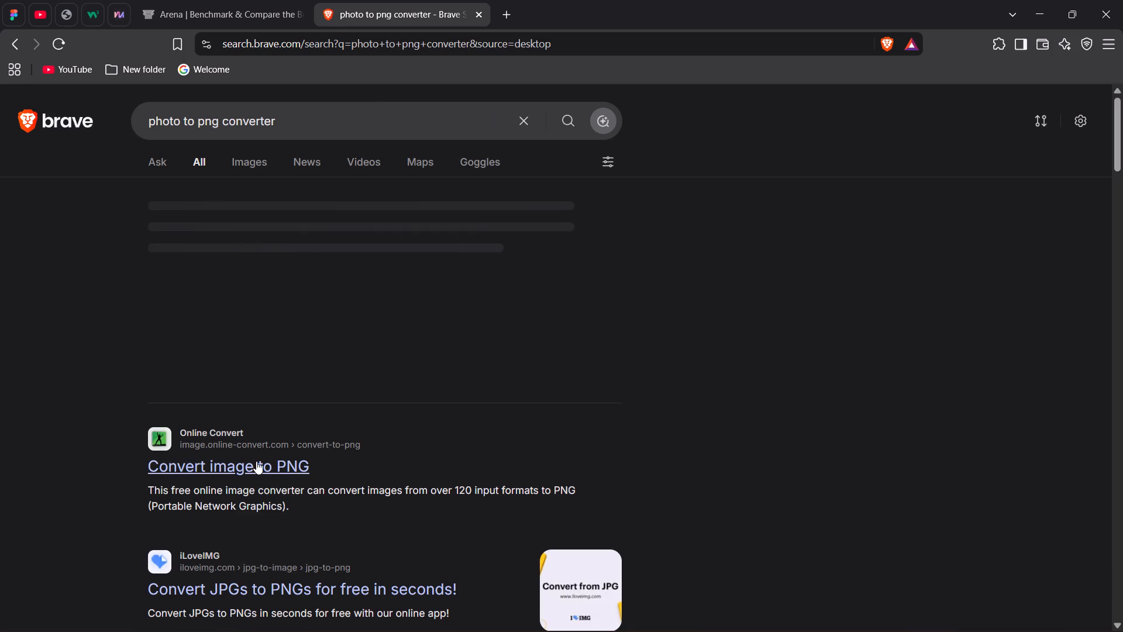
click(256, 461)
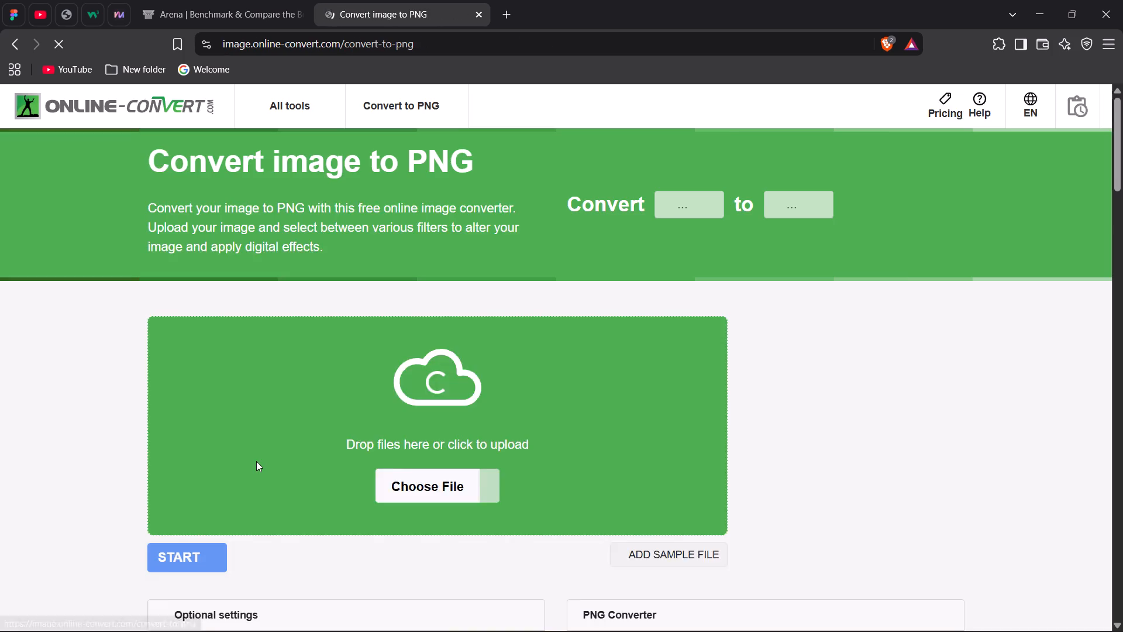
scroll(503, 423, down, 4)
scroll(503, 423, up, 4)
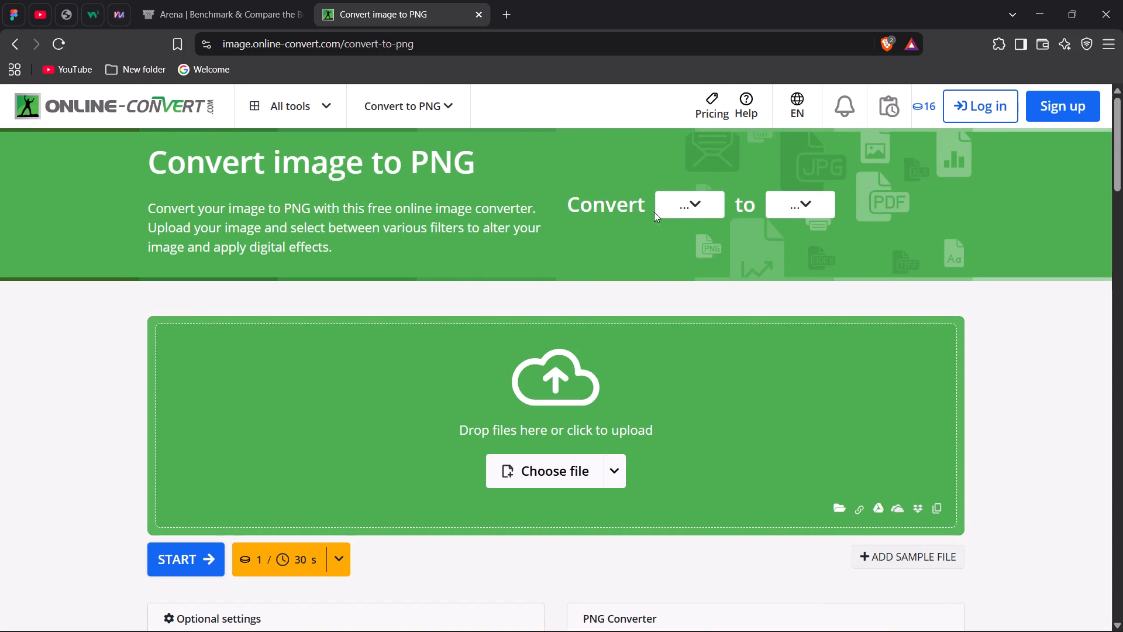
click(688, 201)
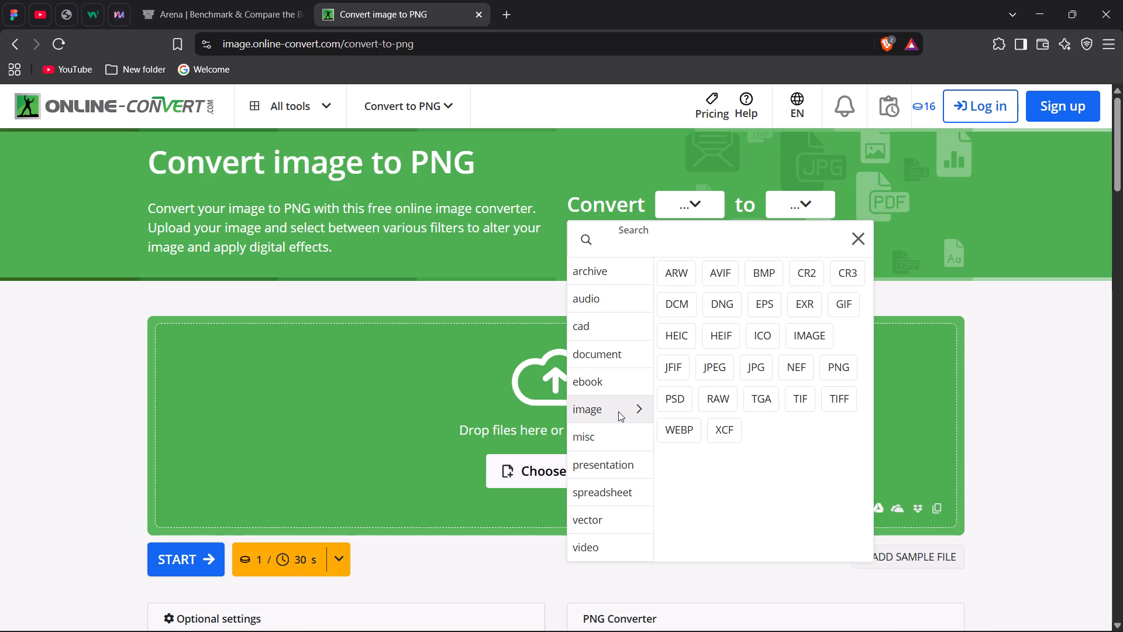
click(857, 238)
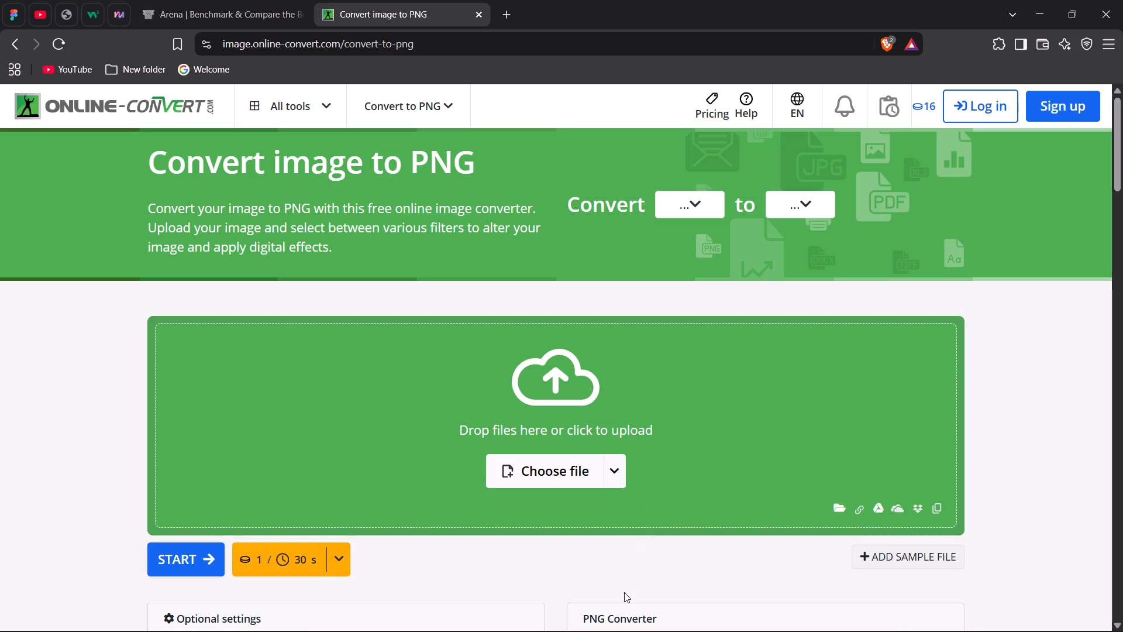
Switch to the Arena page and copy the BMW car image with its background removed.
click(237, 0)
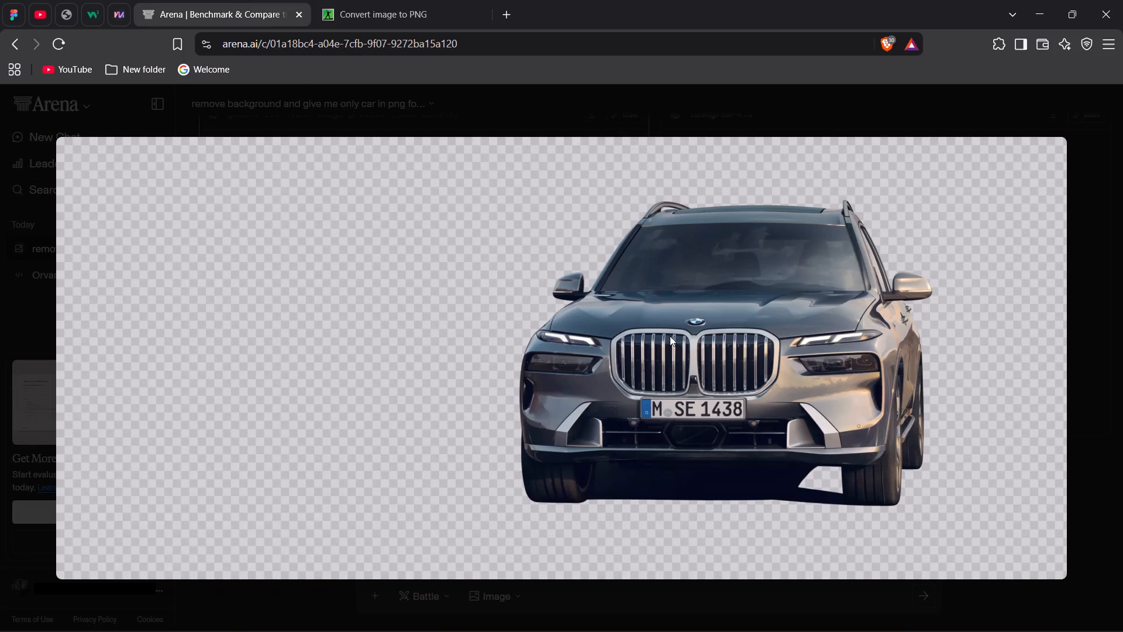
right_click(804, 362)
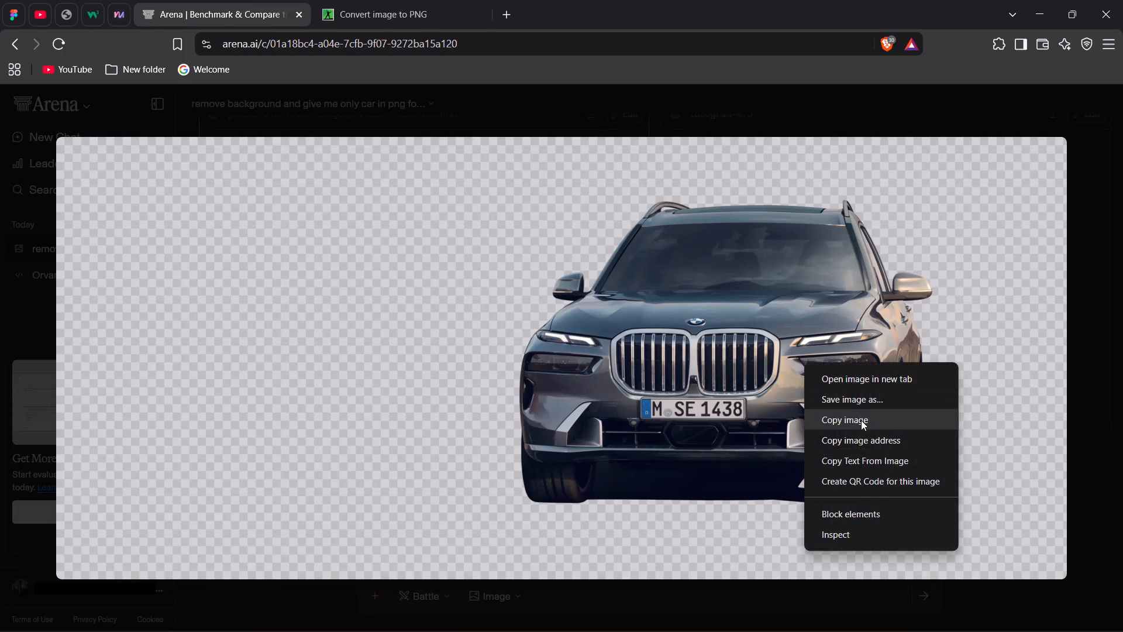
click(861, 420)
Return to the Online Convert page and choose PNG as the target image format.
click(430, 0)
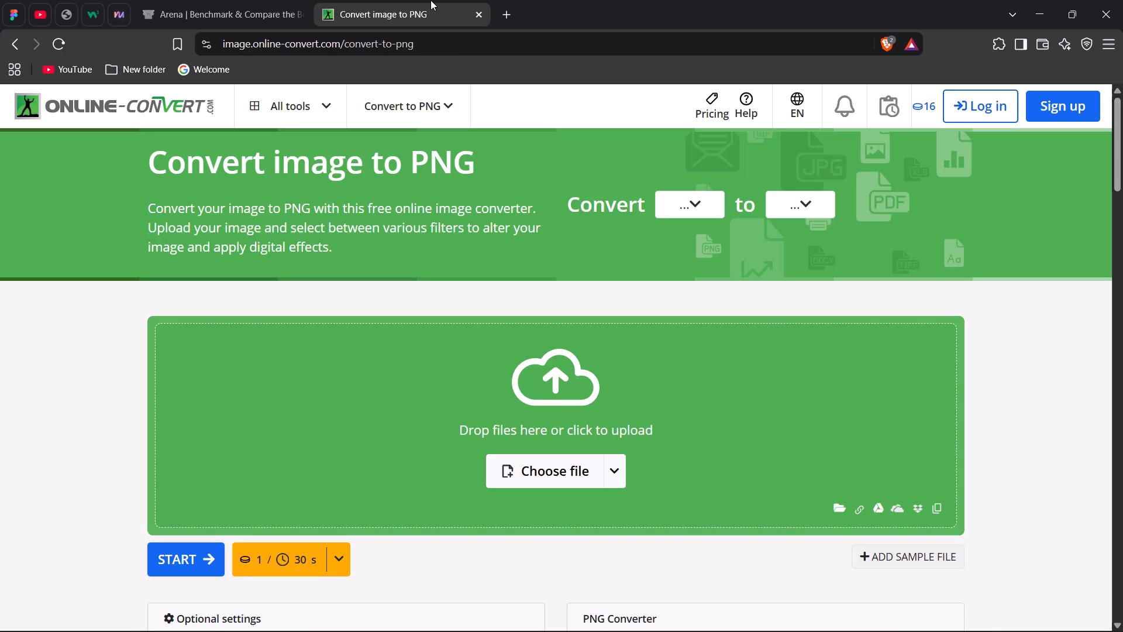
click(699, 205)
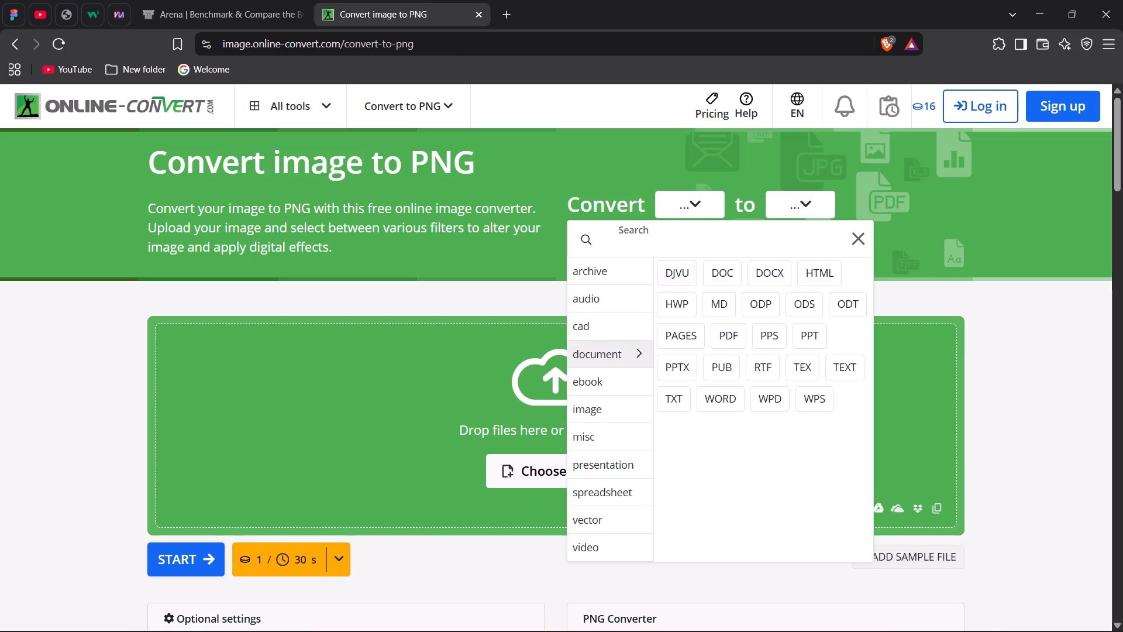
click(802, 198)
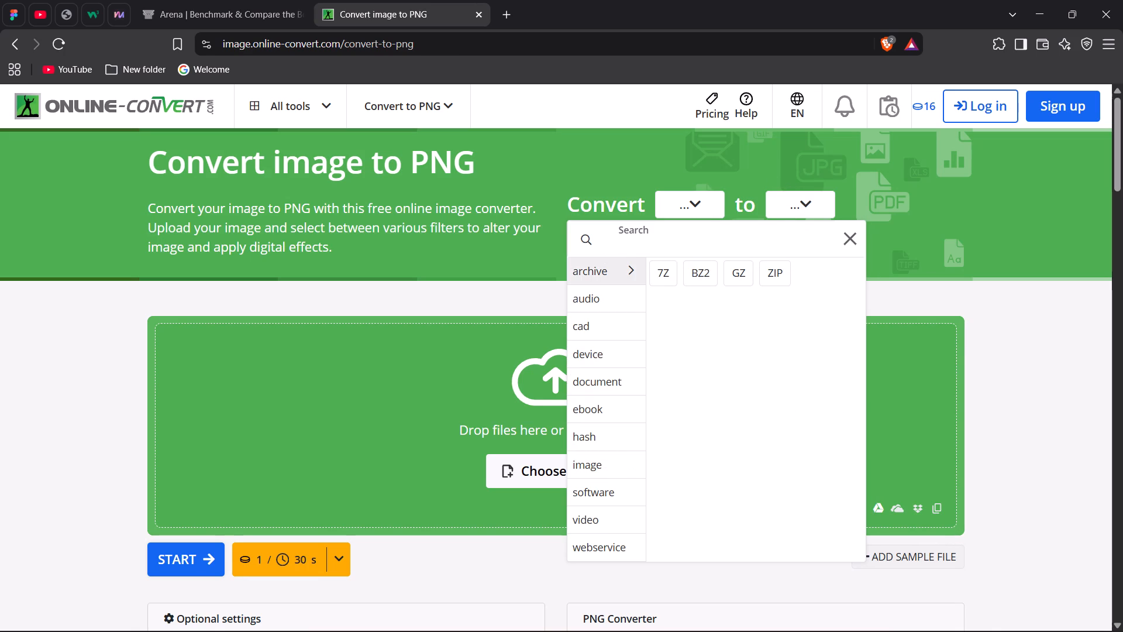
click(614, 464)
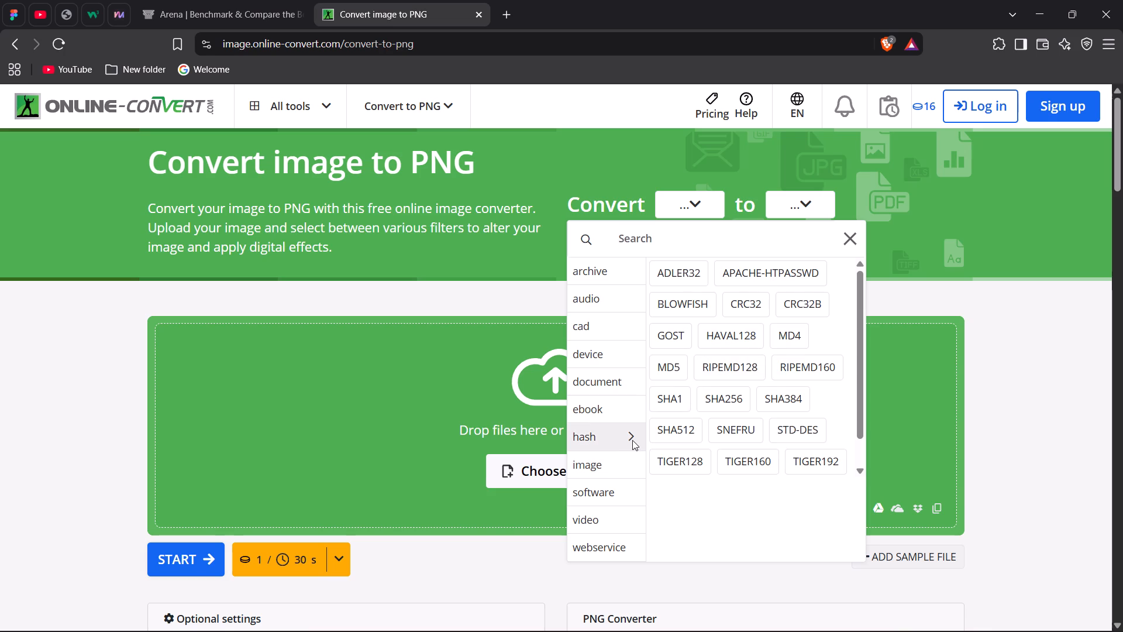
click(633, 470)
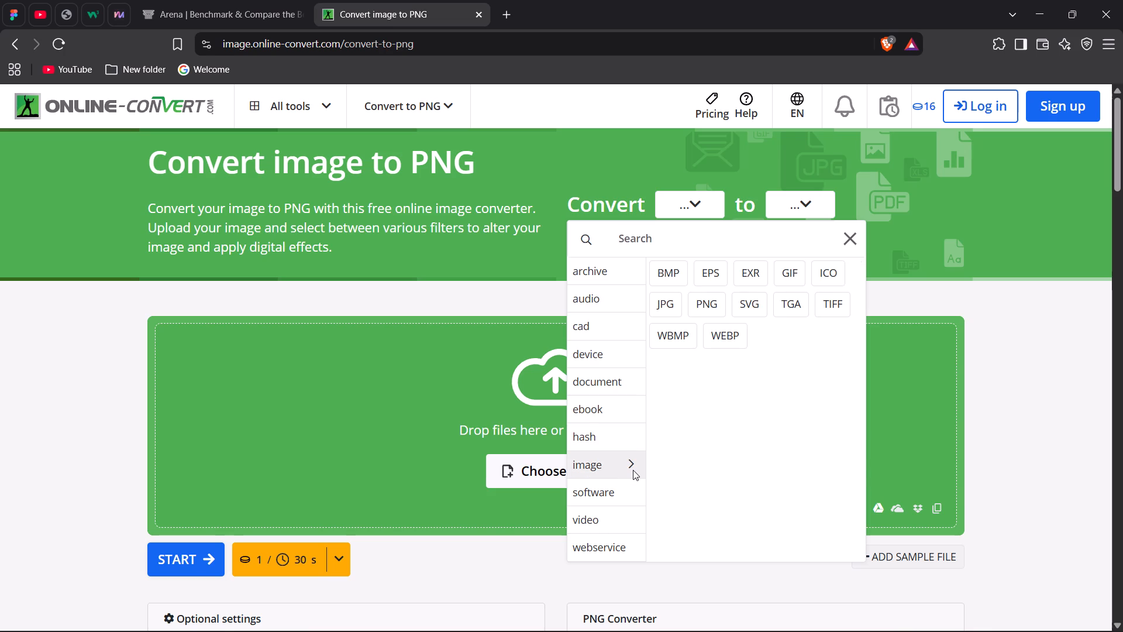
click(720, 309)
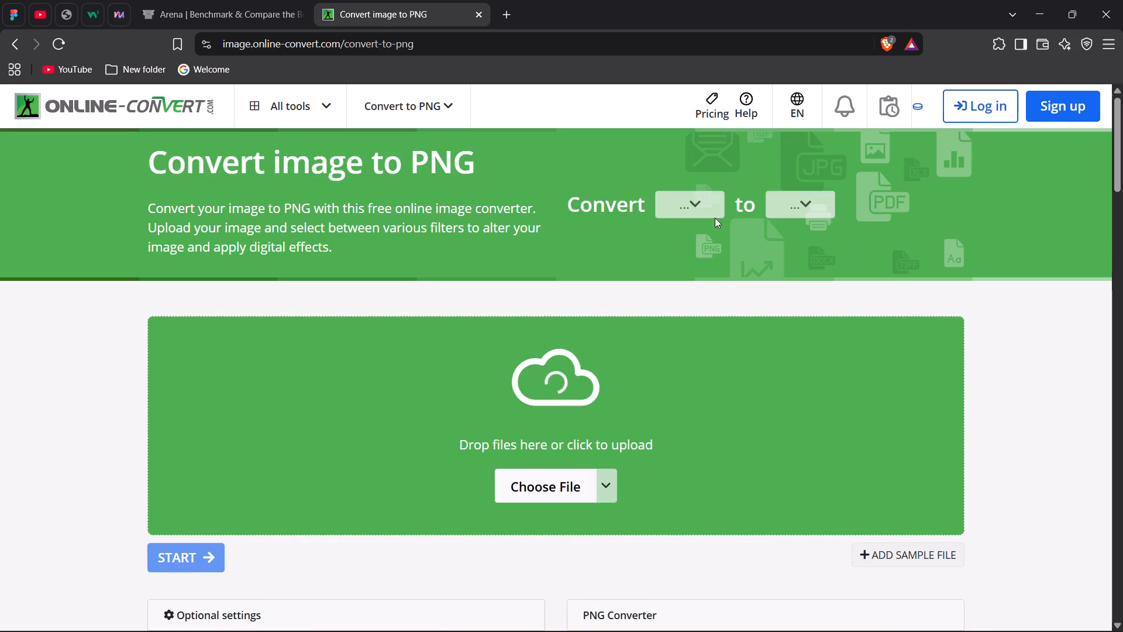
Set the converter's source image format to JPEG and its target format to PNG.
click(700, 207)
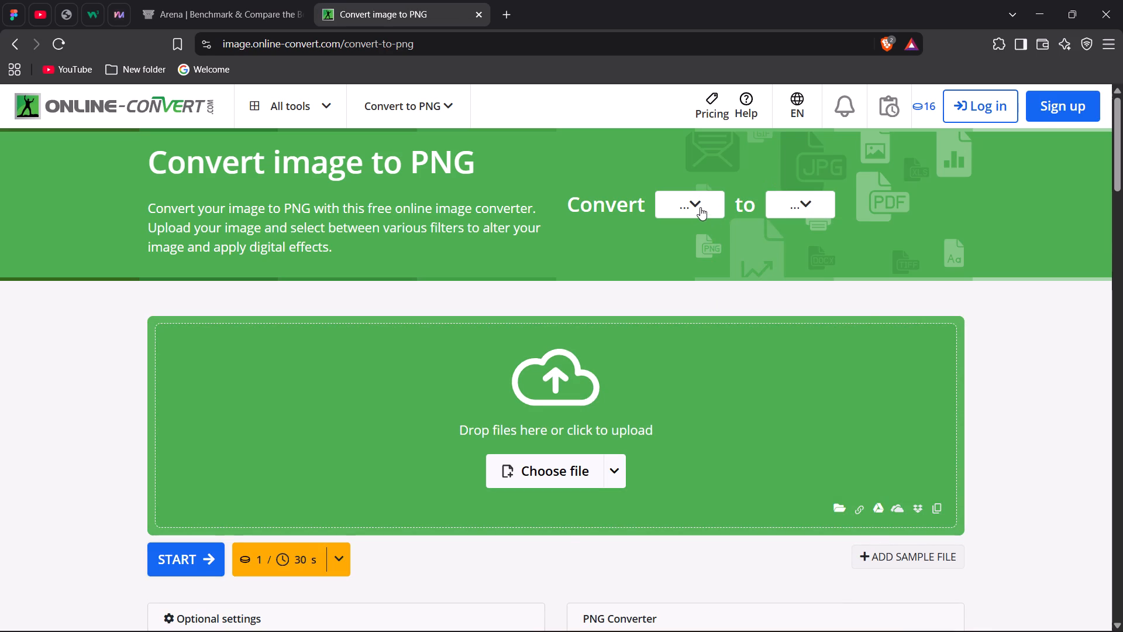
click(623, 410)
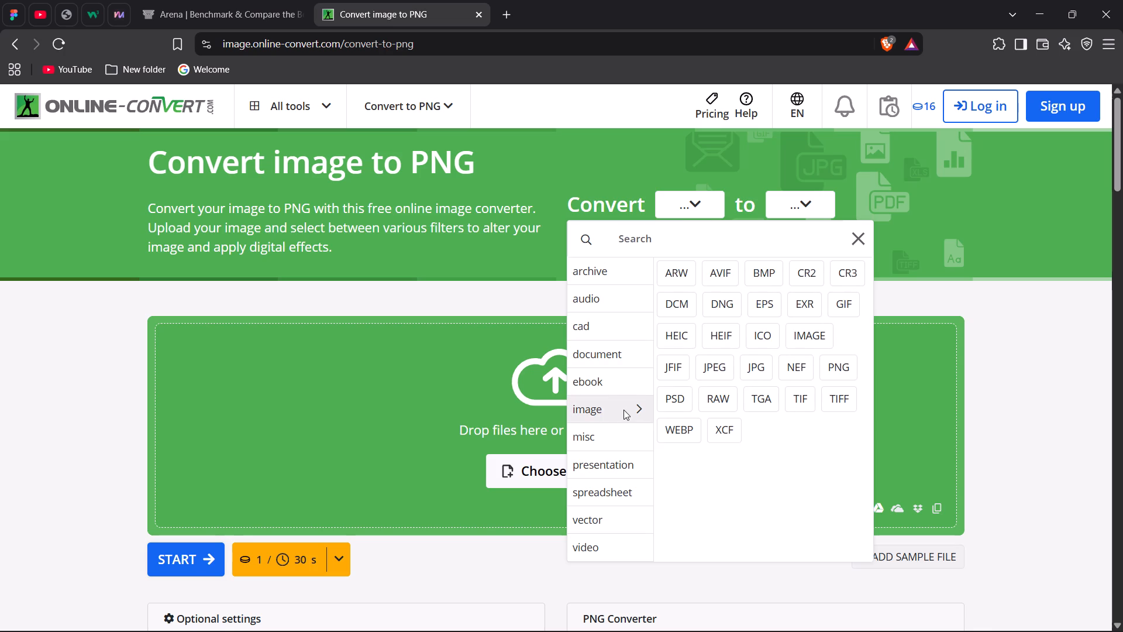
click(726, 367)
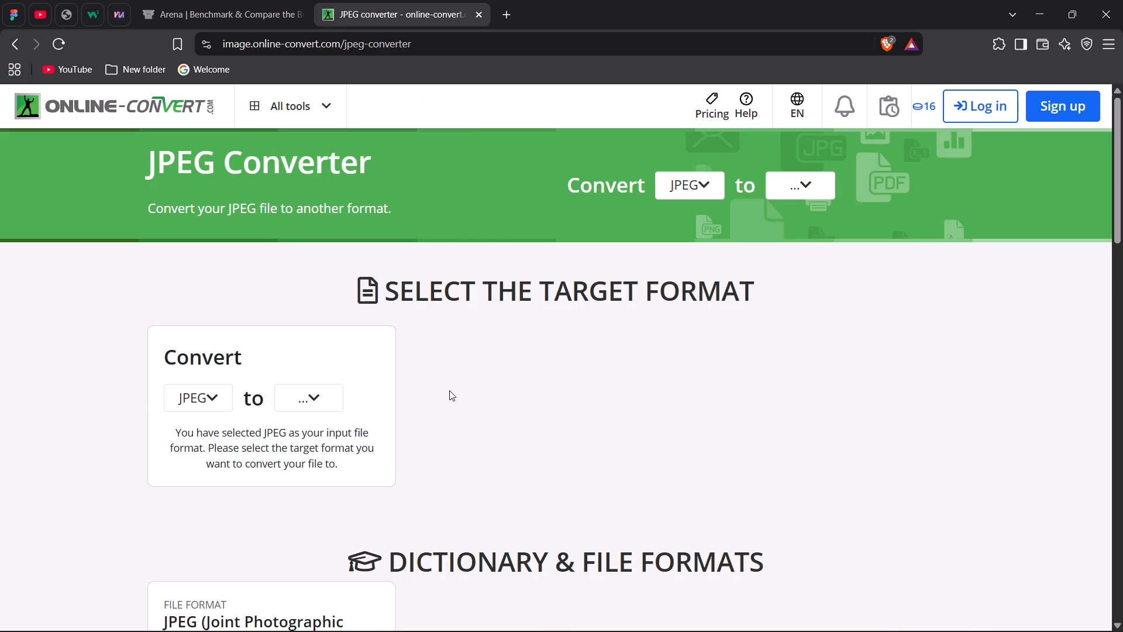
click(323, 398)
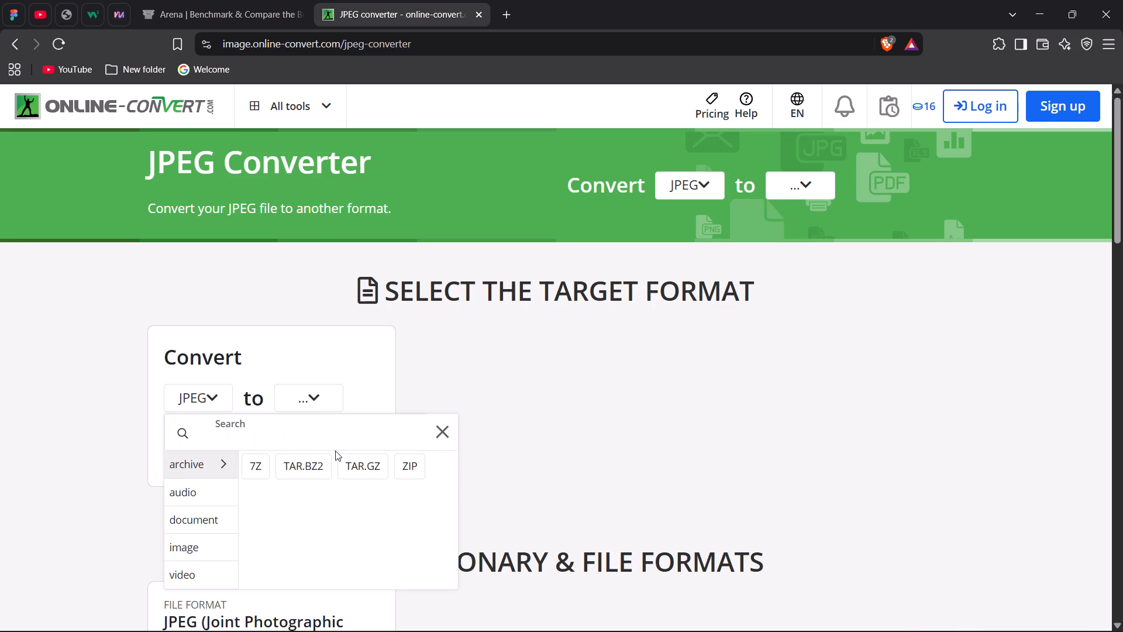
click(195, 548)
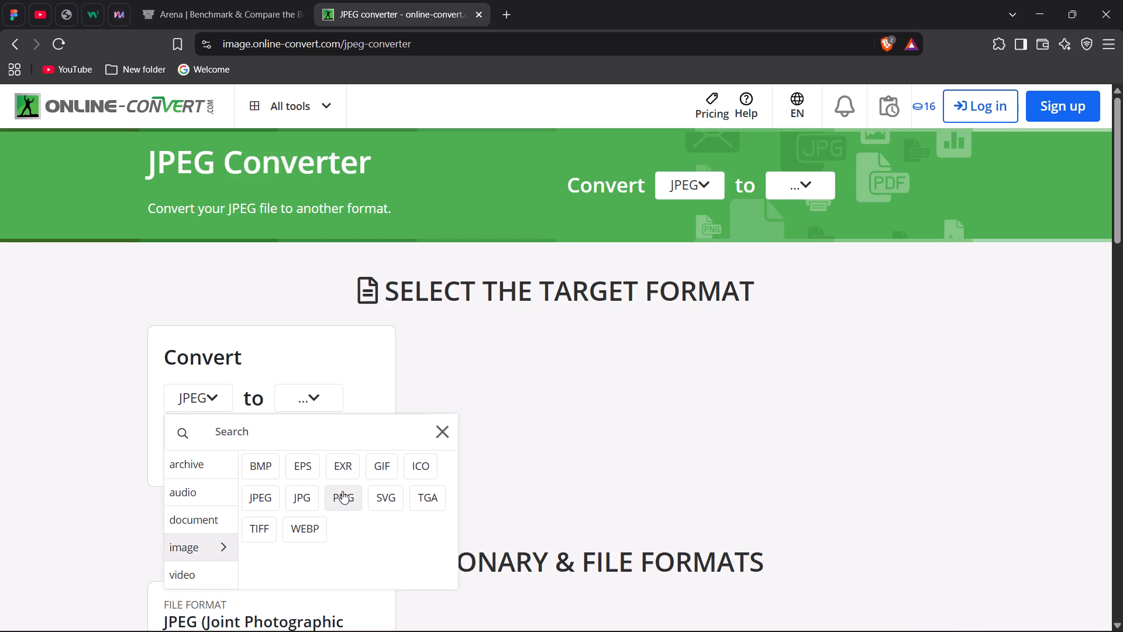
click(342, 491)
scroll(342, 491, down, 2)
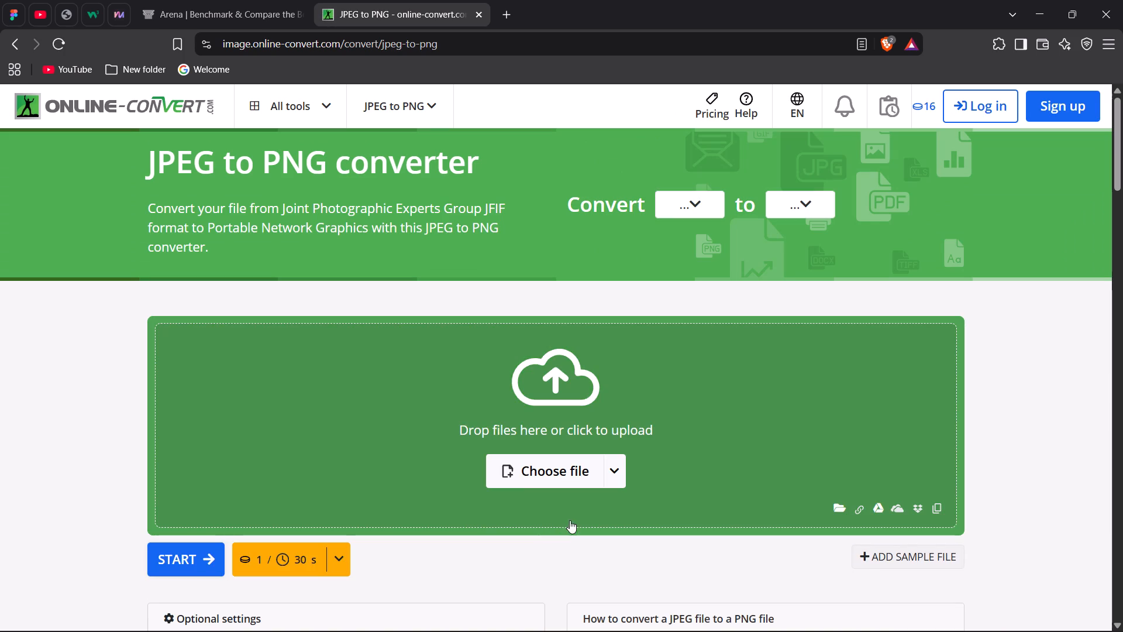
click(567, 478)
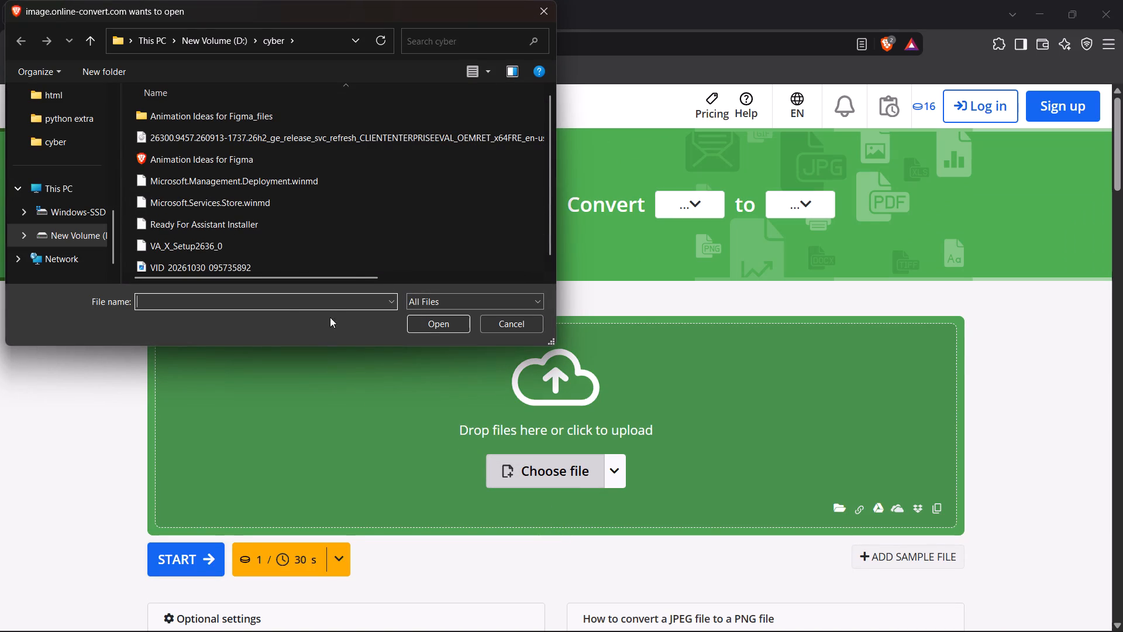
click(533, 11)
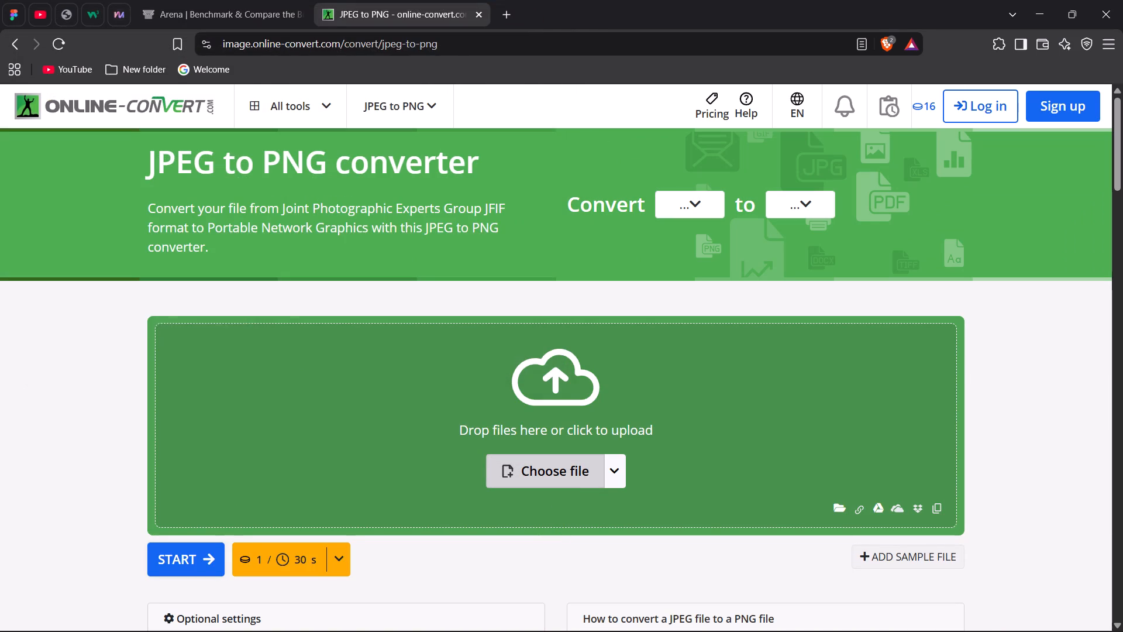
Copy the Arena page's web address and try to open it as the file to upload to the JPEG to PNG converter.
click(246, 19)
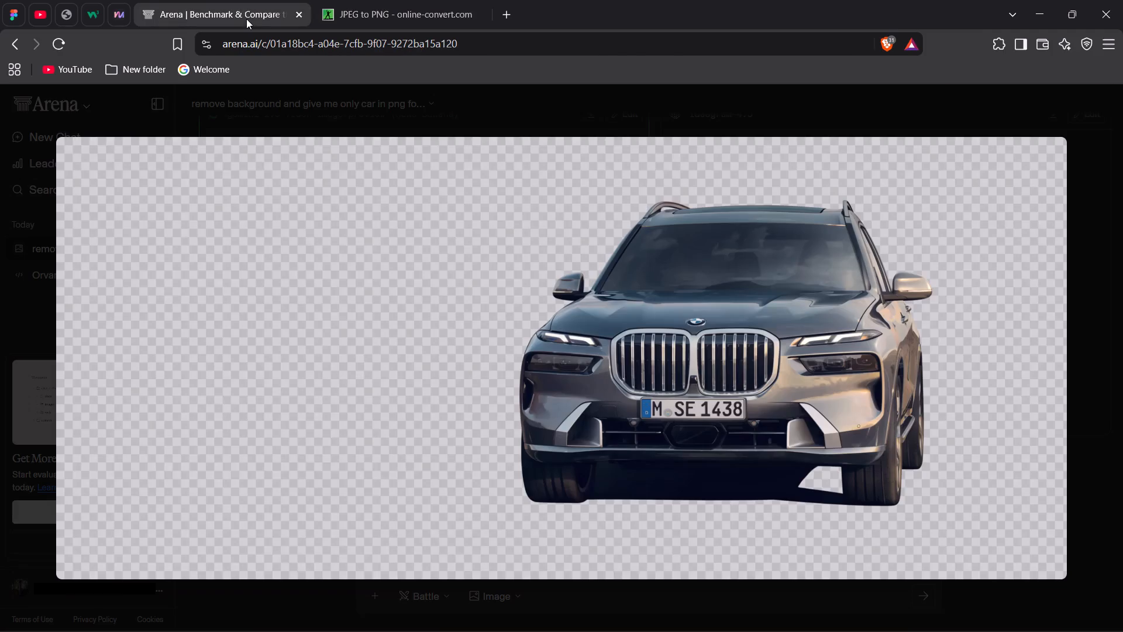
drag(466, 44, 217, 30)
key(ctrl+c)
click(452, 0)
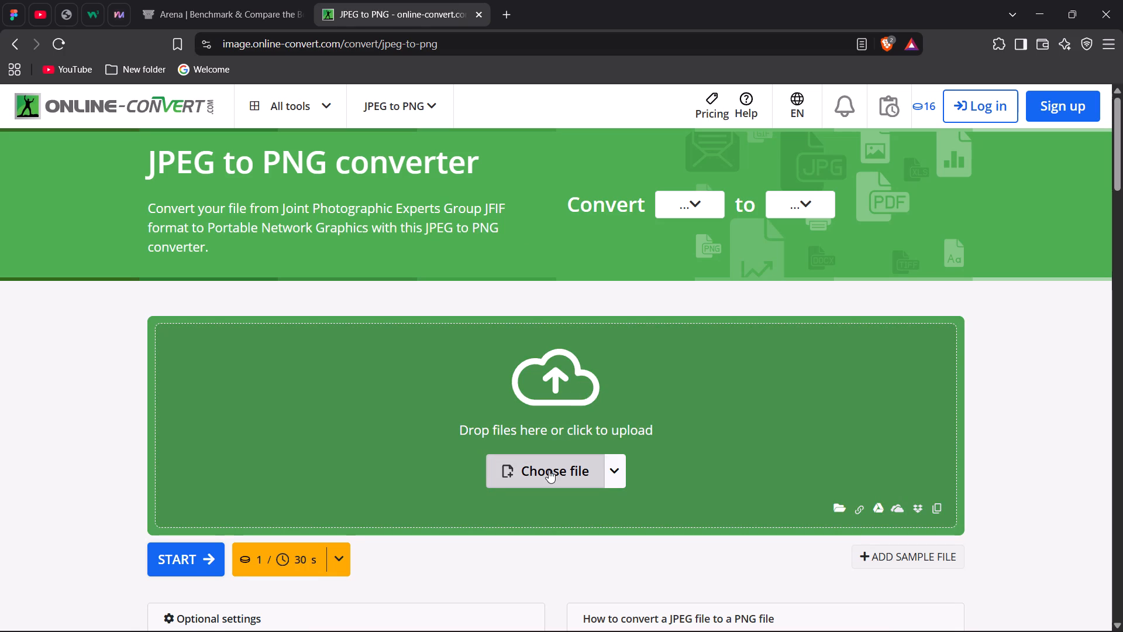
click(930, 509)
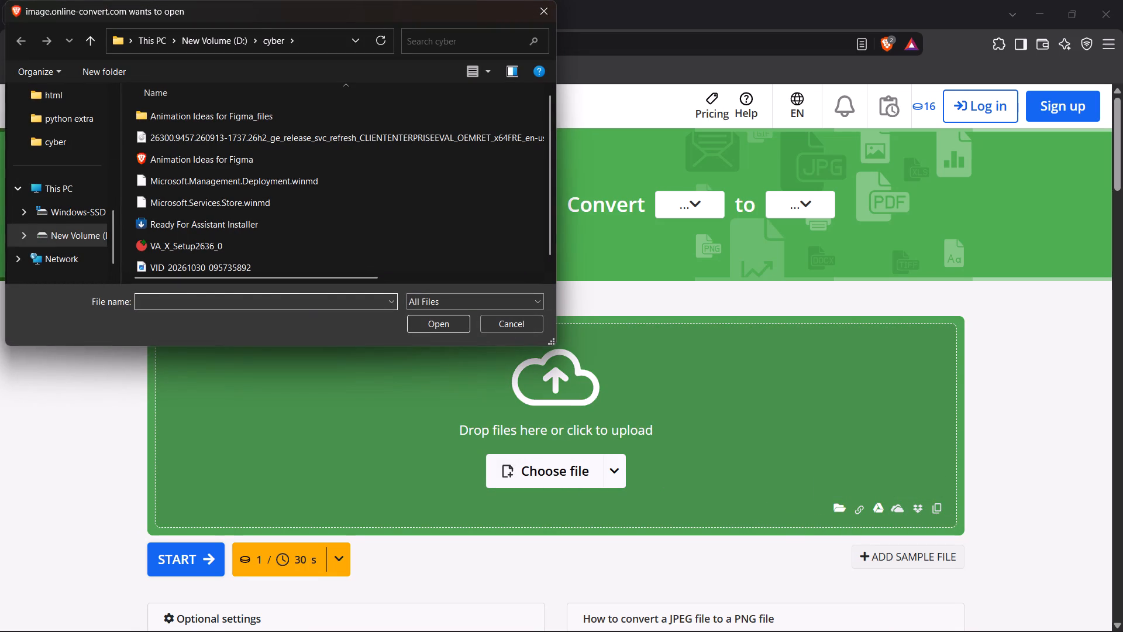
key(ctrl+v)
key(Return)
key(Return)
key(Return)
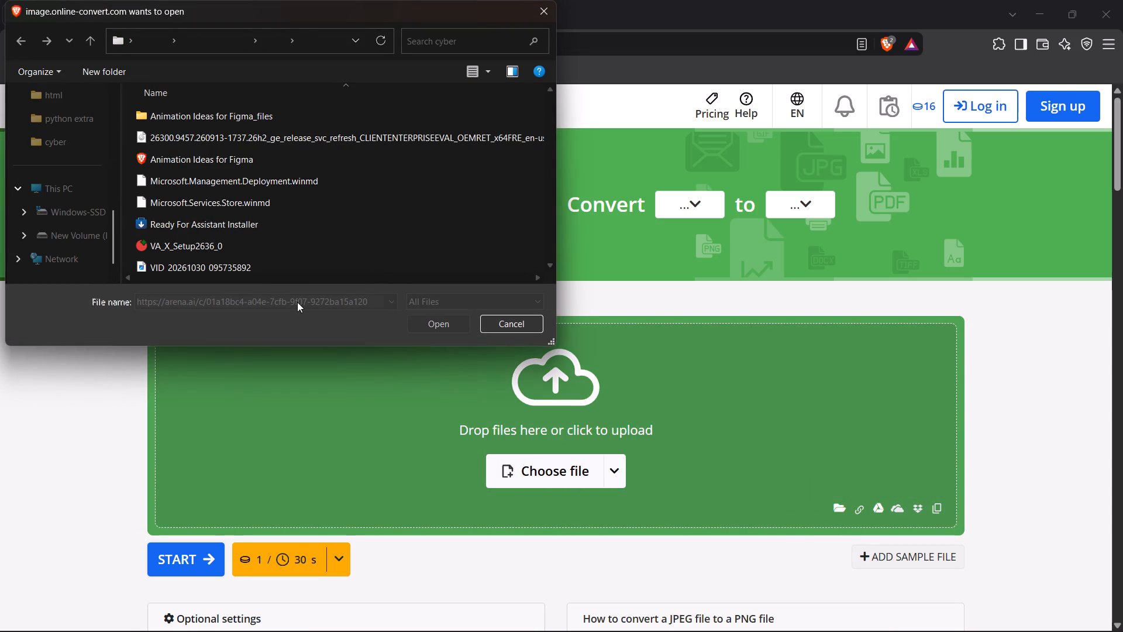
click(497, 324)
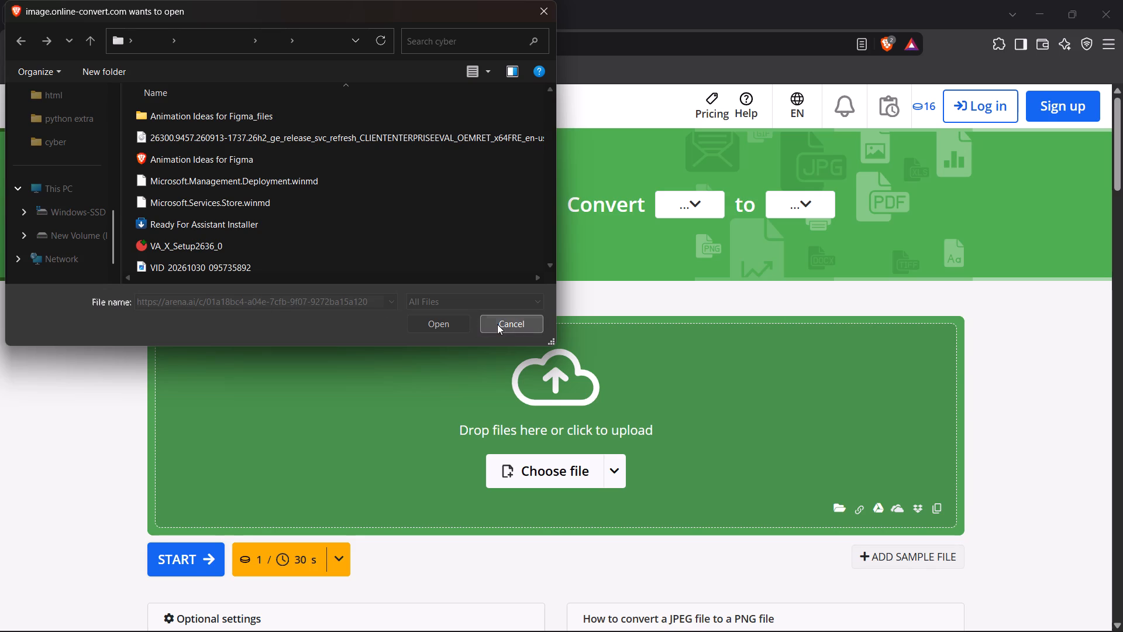
Cancel the file upload, return from Online Convert to the search results, and open iLoveIMG's JPG to PNG converter.
click(539, 5)
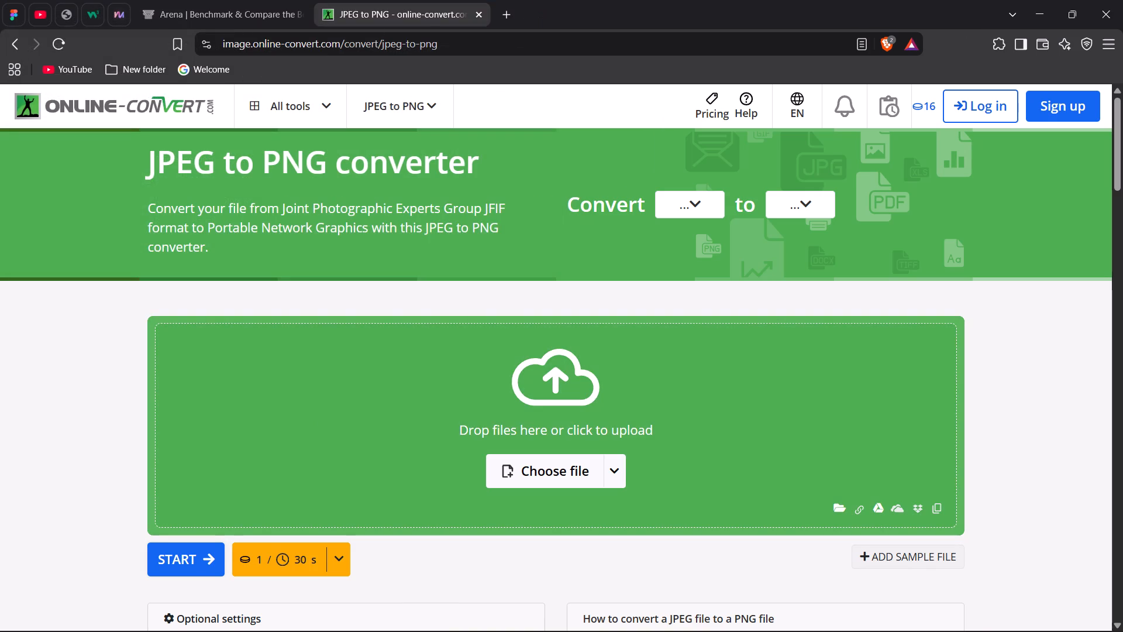
click(16, 47)
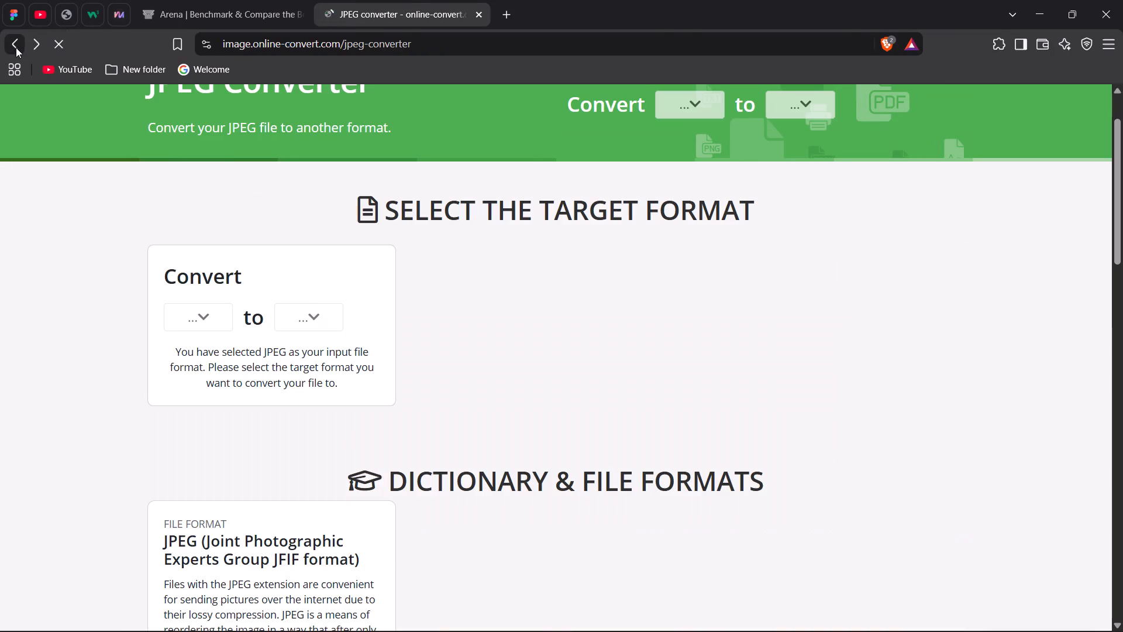
click(19, 44)
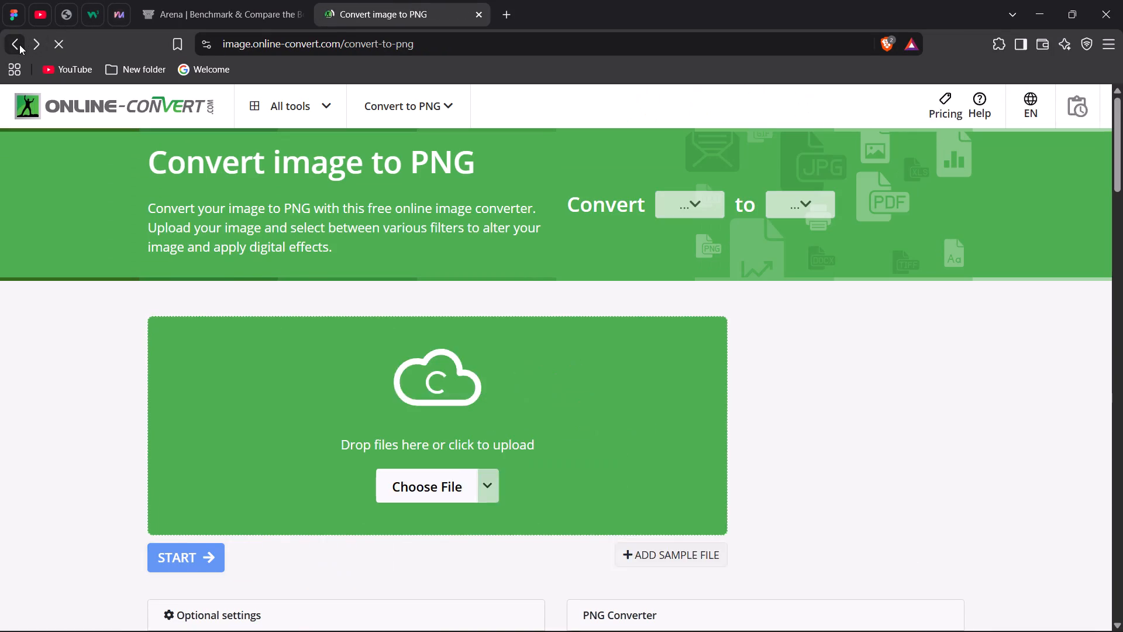
click(19, 44)
scroll(164, 358, down, 2)
click(261, 406)
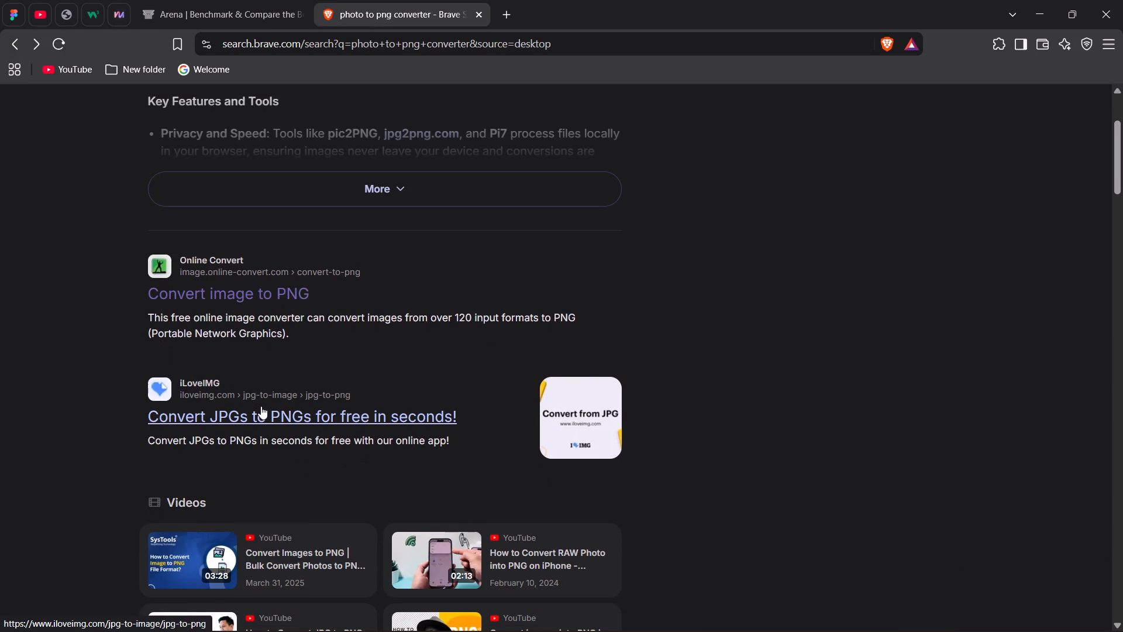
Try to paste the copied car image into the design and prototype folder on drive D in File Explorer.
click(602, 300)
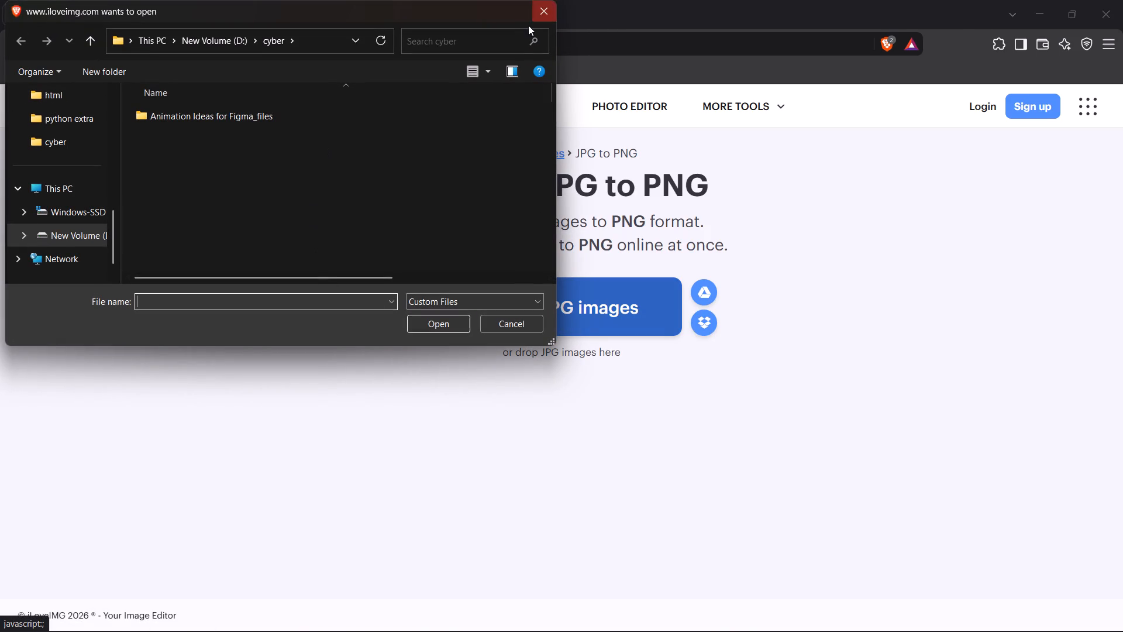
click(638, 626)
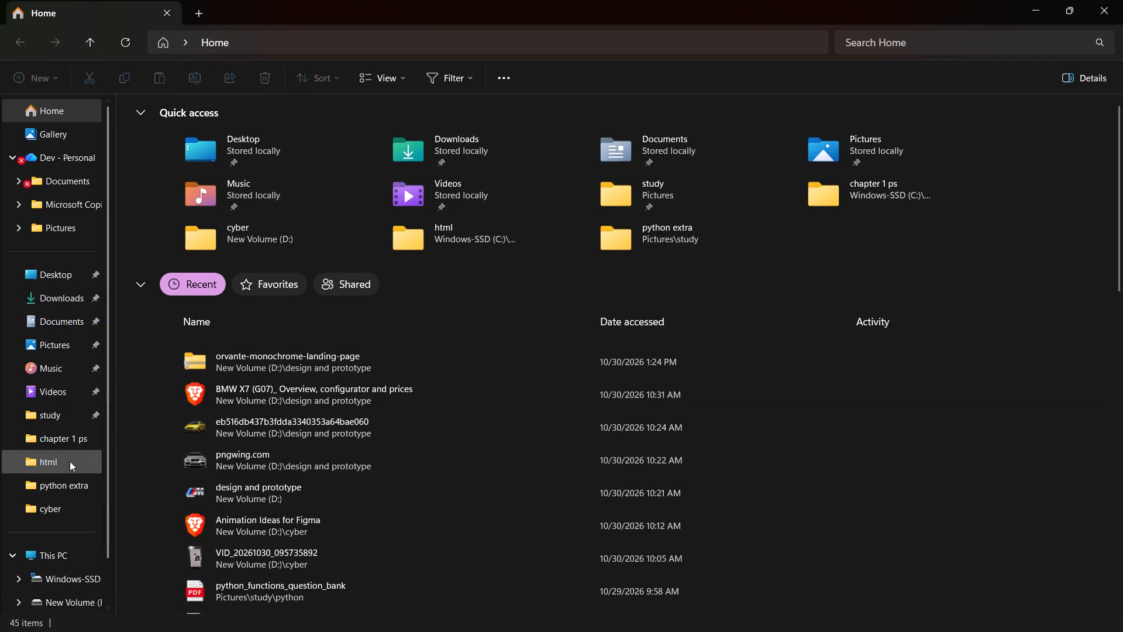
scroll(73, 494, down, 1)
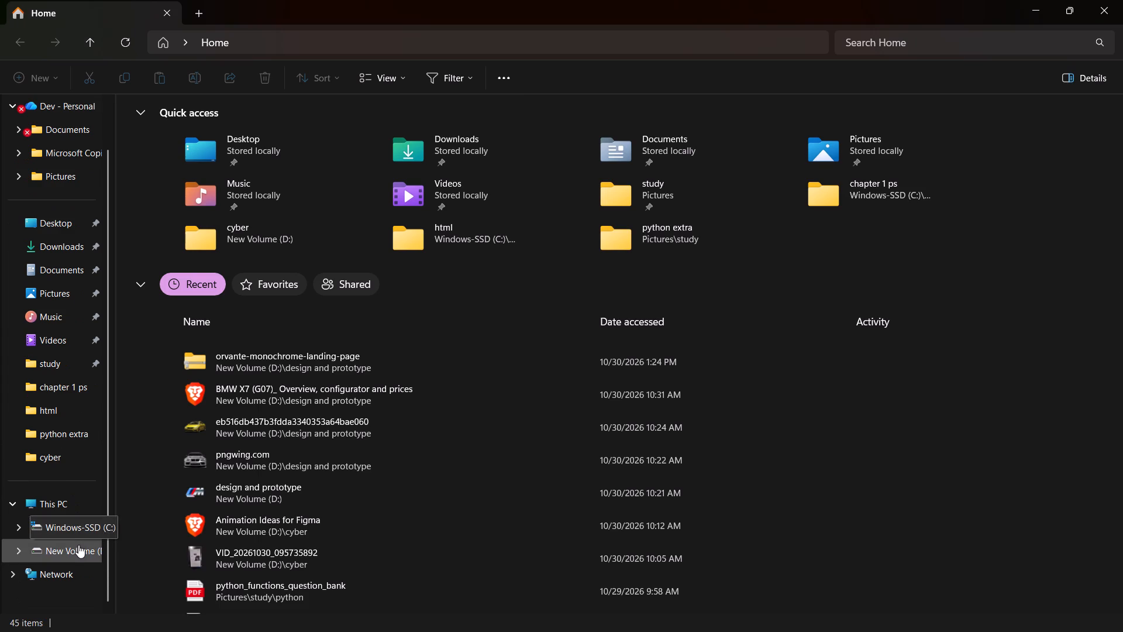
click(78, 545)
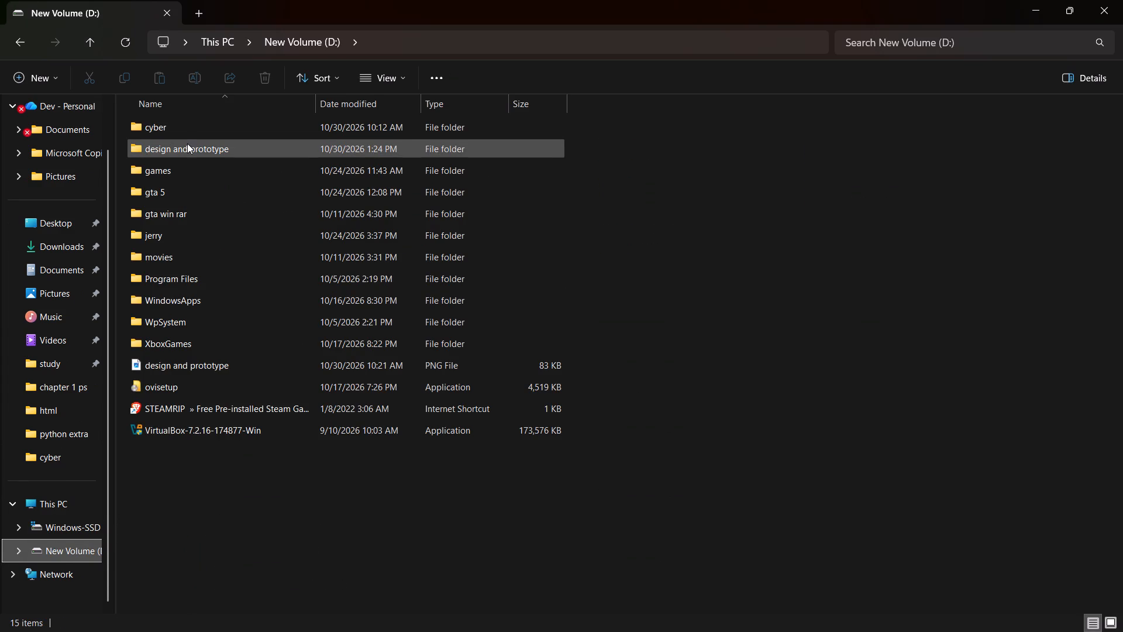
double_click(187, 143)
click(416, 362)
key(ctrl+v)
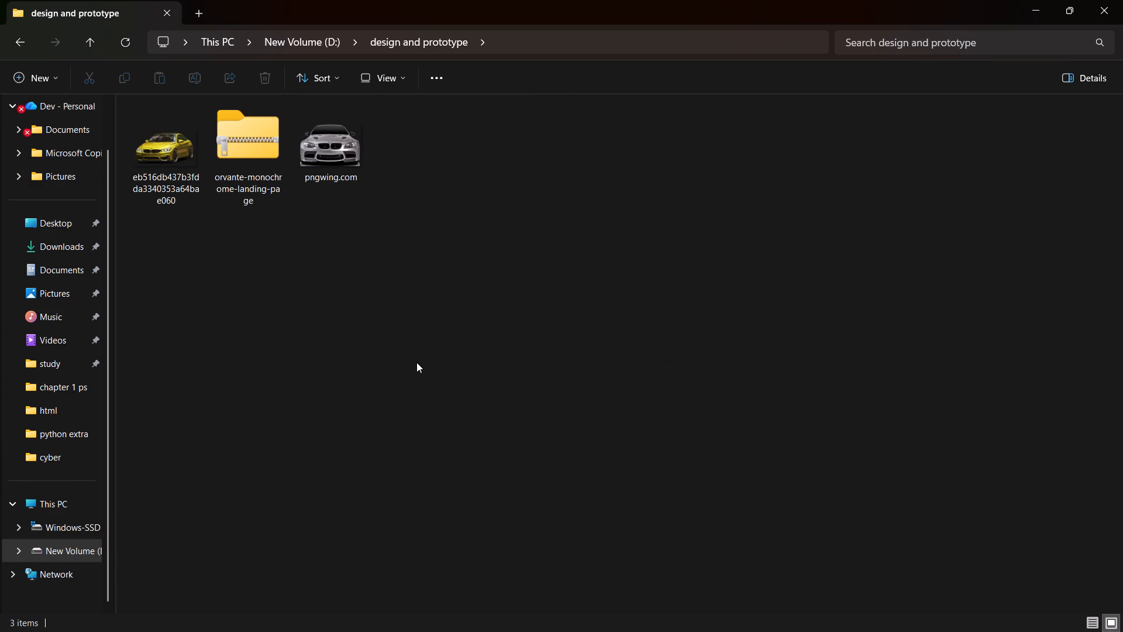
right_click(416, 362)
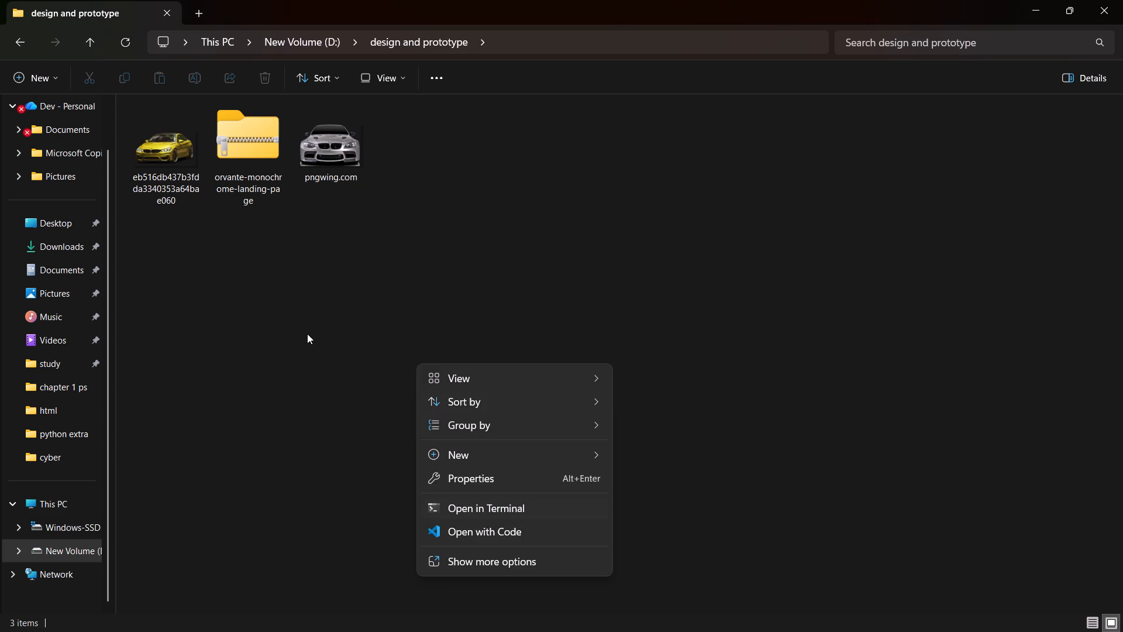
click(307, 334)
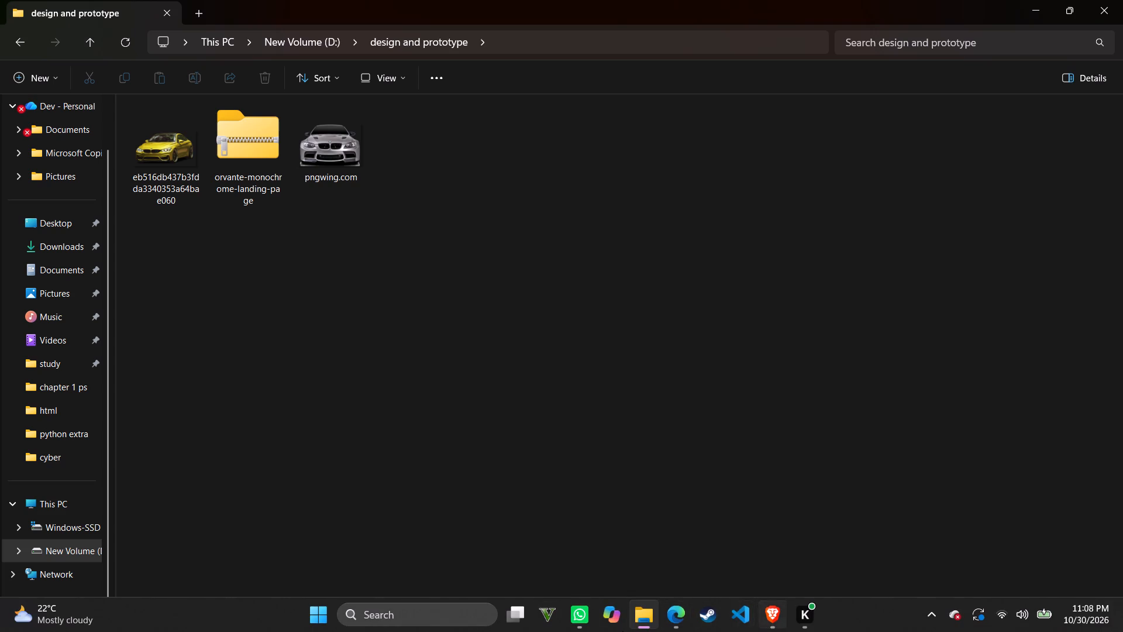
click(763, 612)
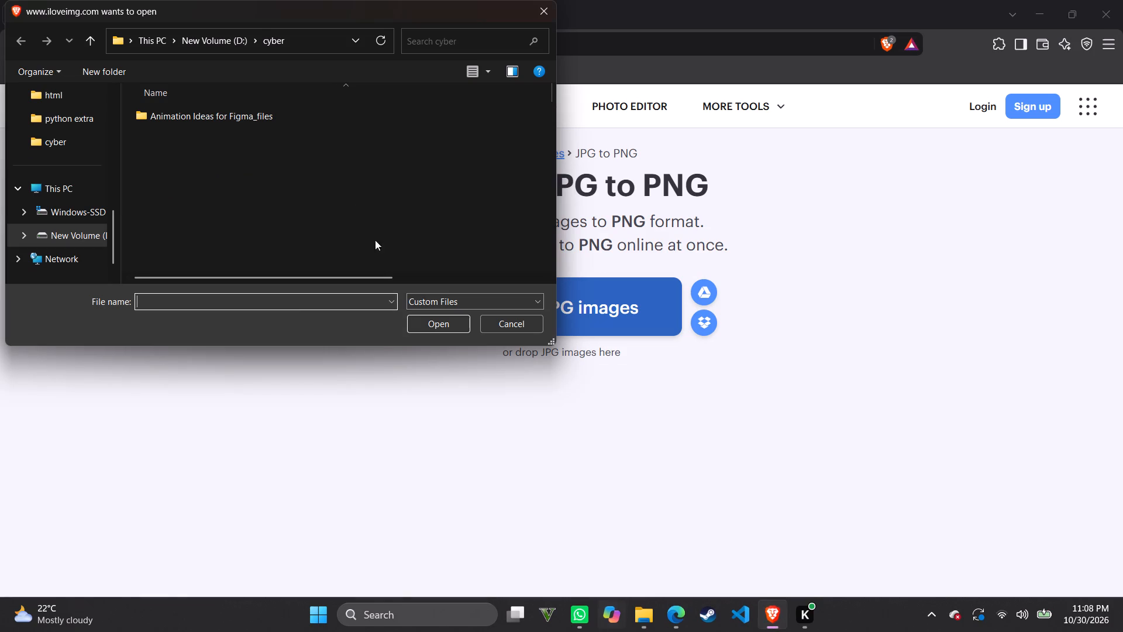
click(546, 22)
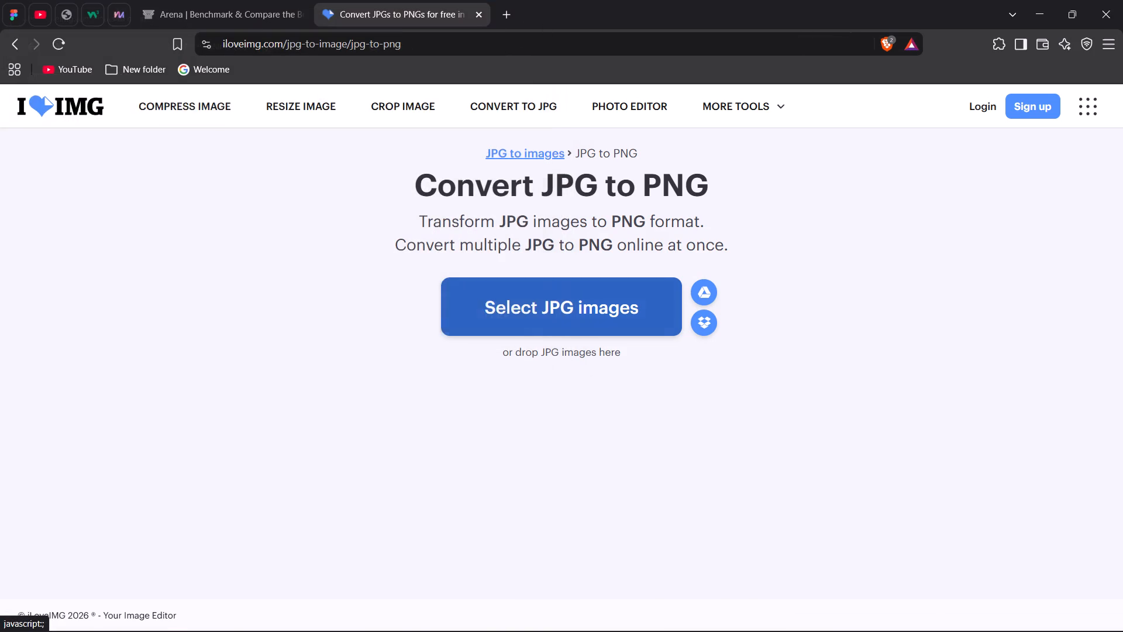
Save the background-free BMW image from the Arena page as a WEBP file in the design and prototype folder.
click(216, 0)
right_click(646, 258)
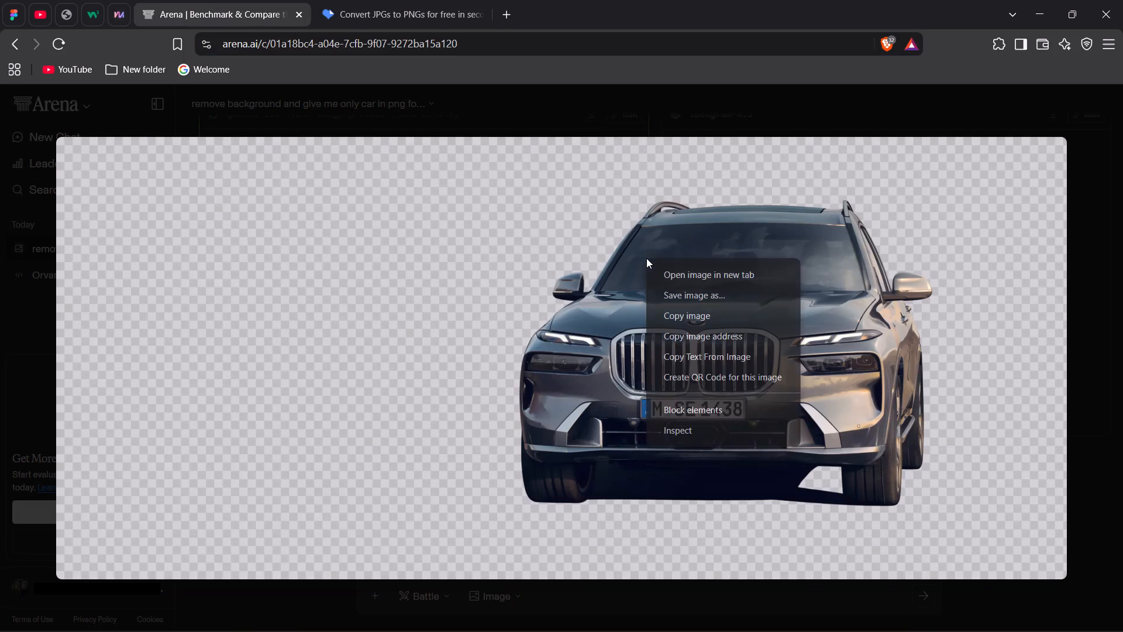
click(696, 298)
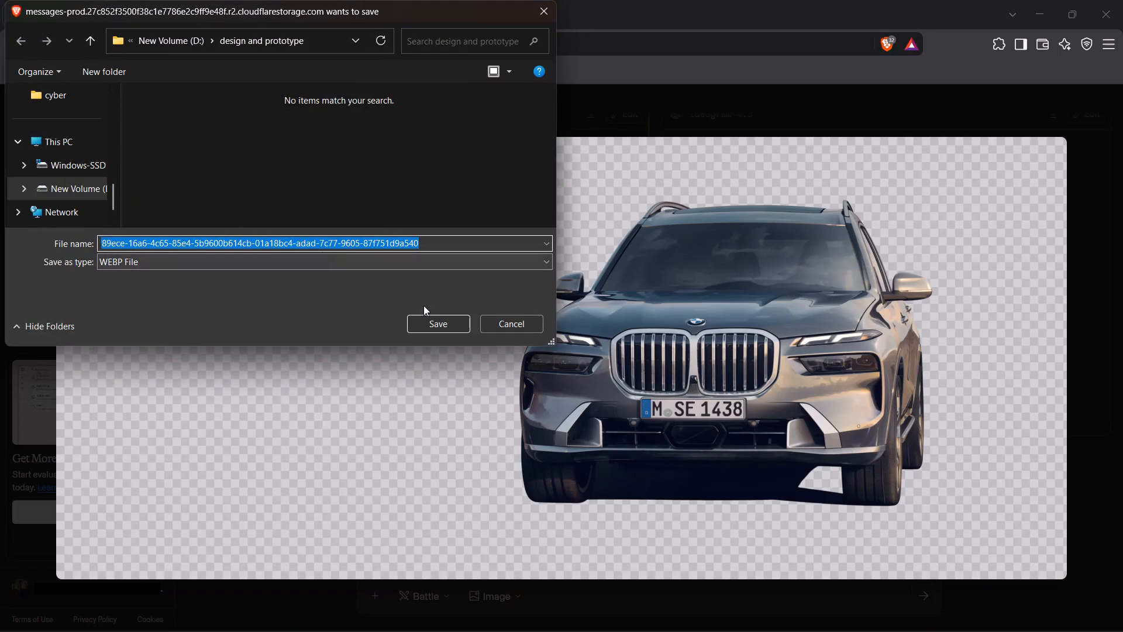
click(432, 328)
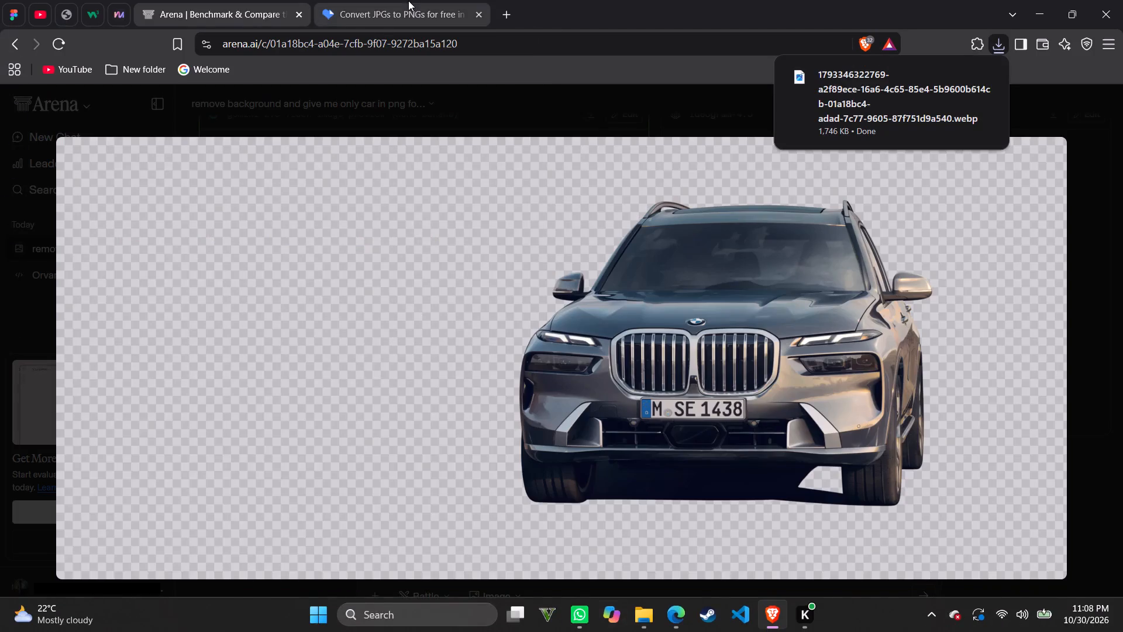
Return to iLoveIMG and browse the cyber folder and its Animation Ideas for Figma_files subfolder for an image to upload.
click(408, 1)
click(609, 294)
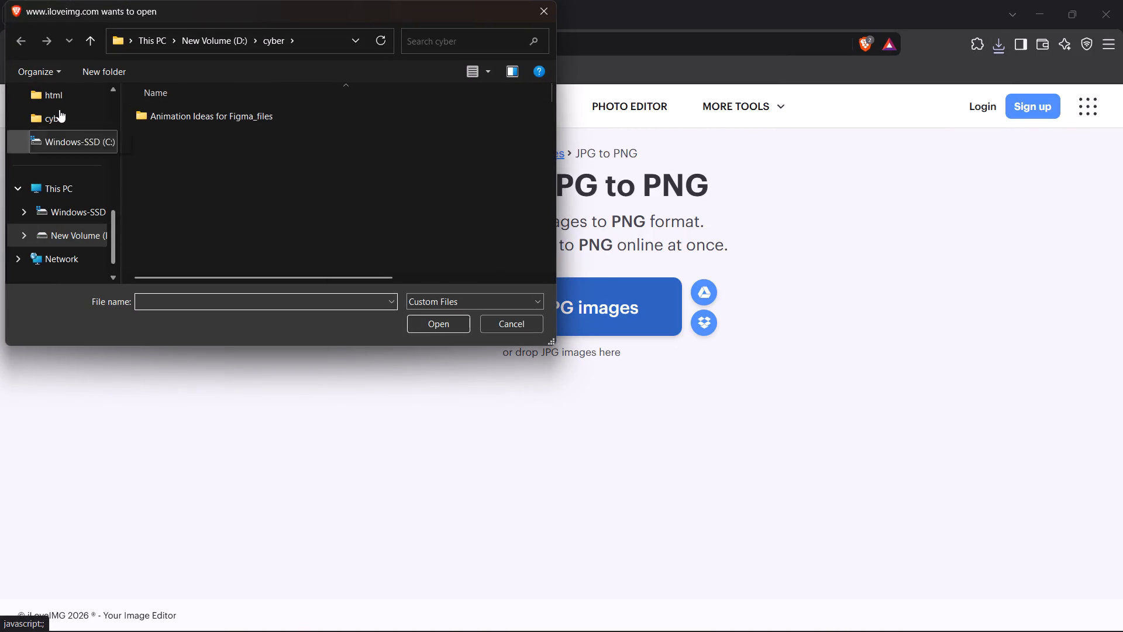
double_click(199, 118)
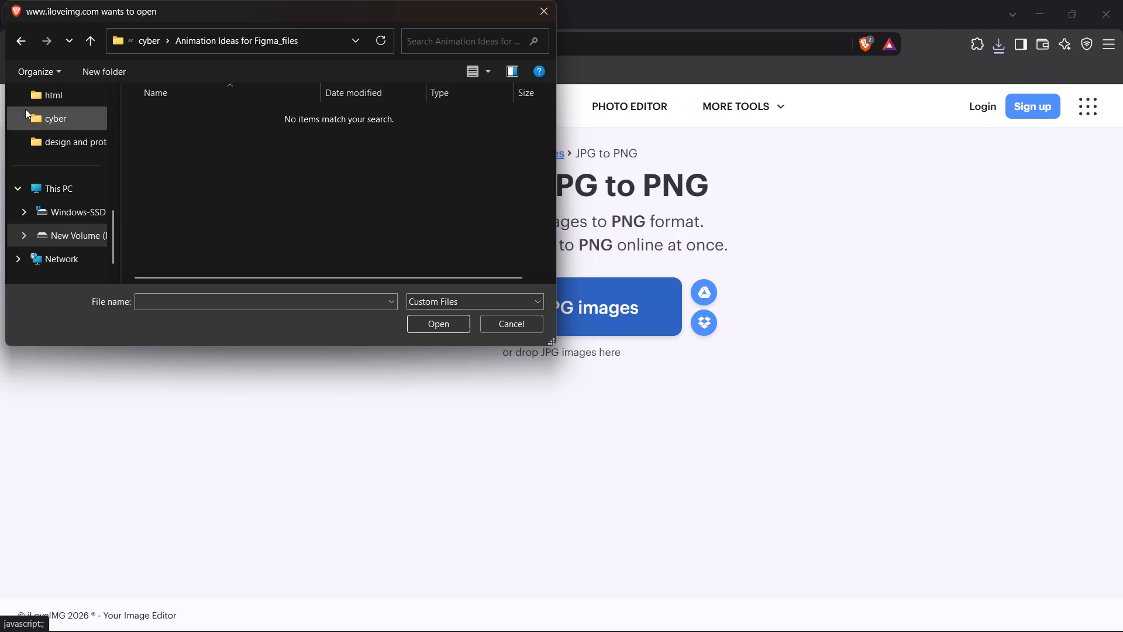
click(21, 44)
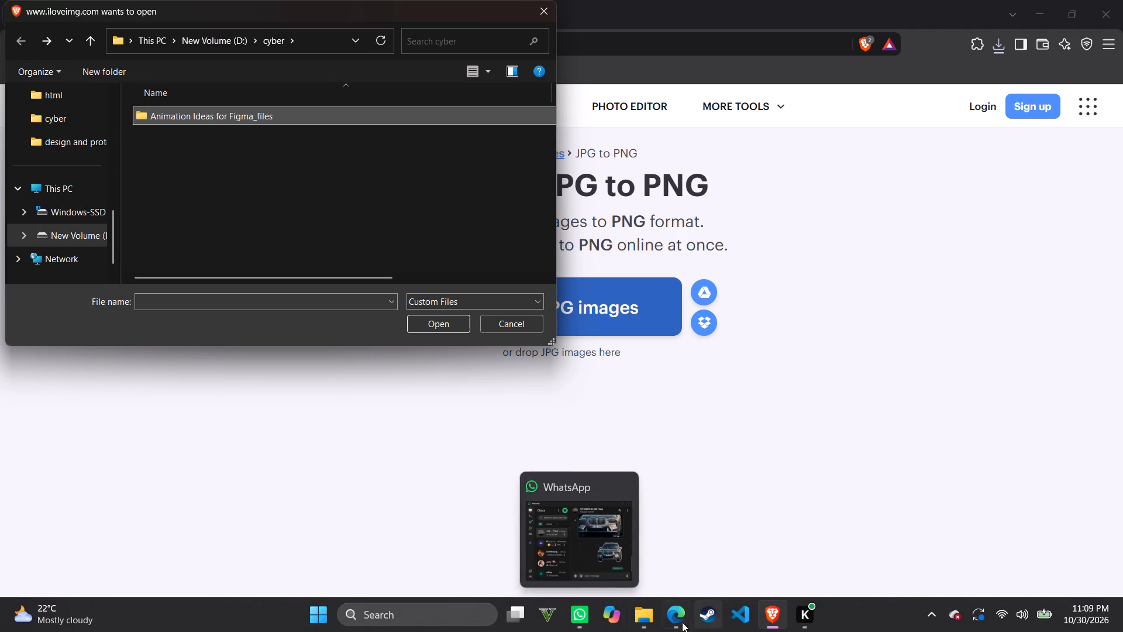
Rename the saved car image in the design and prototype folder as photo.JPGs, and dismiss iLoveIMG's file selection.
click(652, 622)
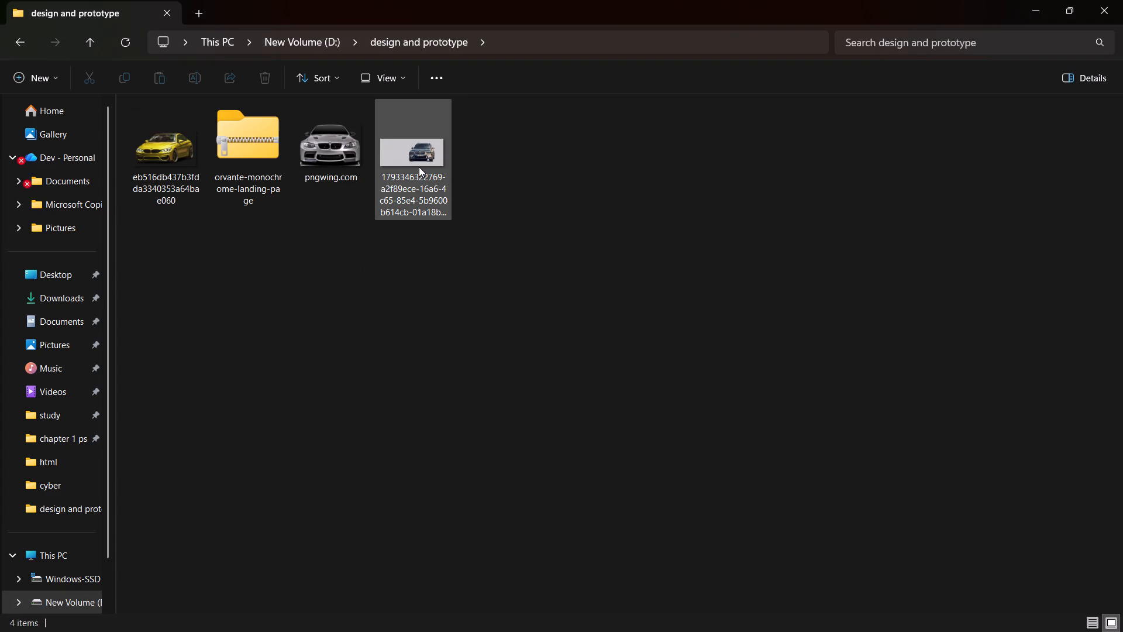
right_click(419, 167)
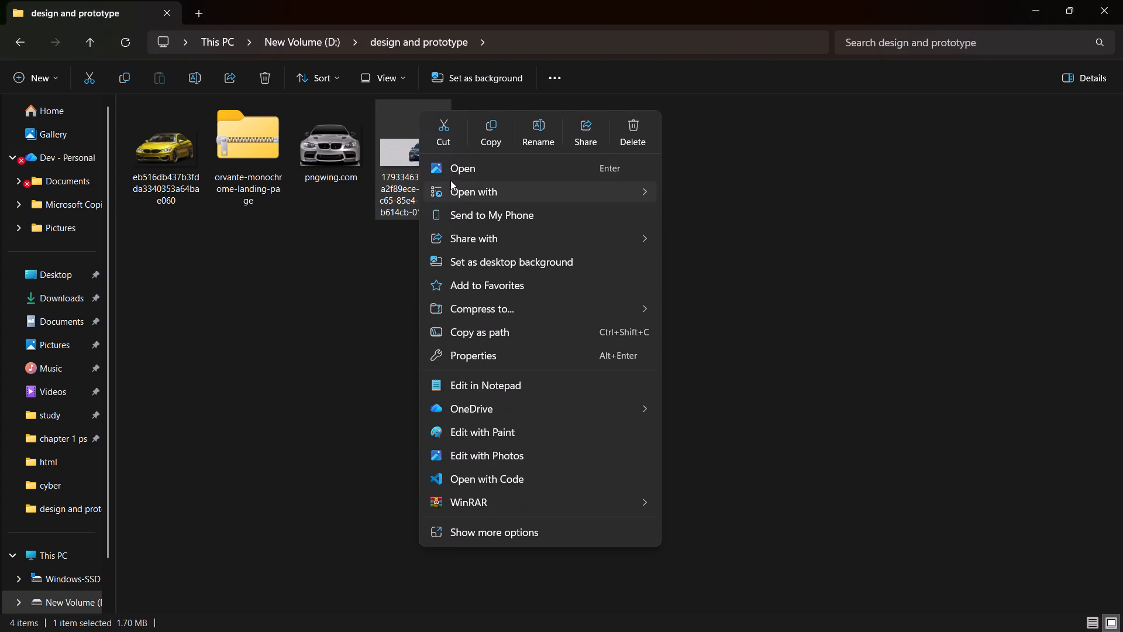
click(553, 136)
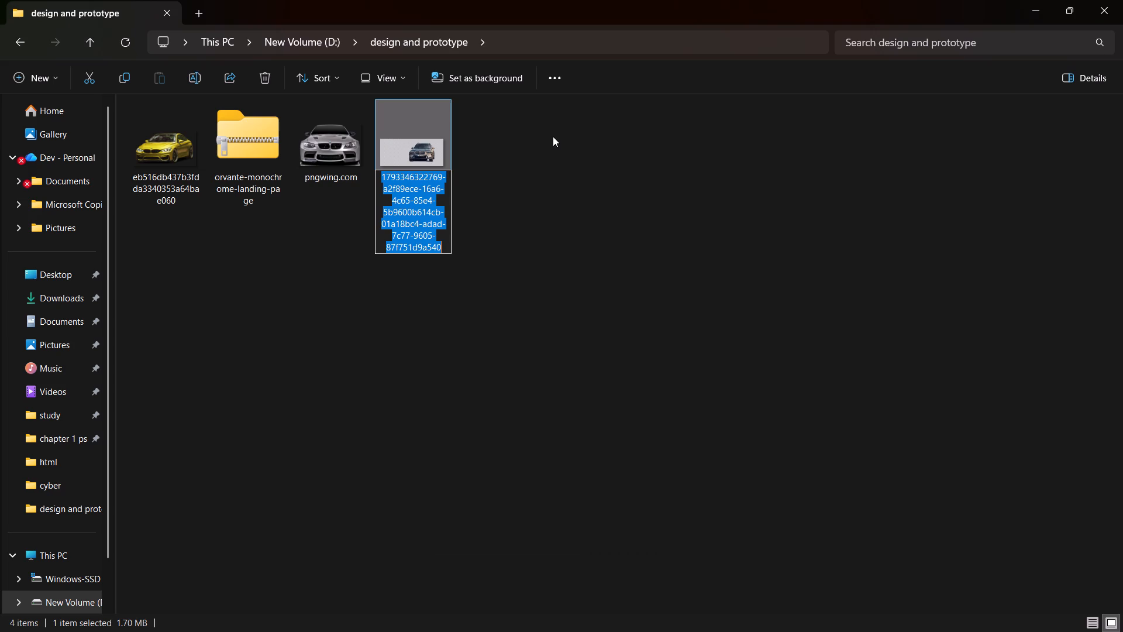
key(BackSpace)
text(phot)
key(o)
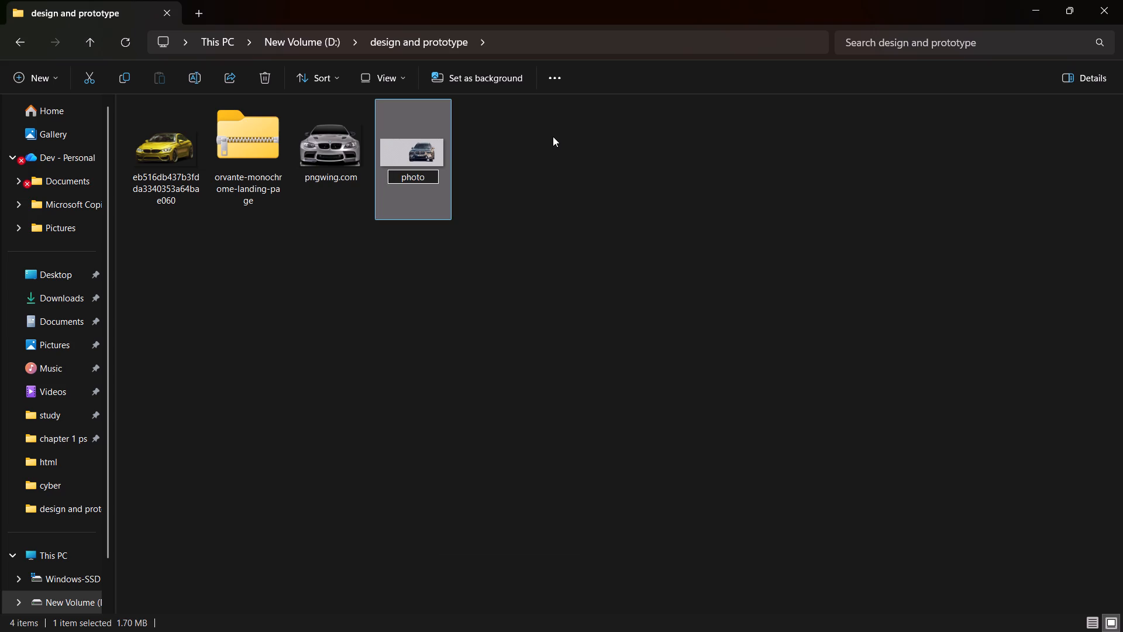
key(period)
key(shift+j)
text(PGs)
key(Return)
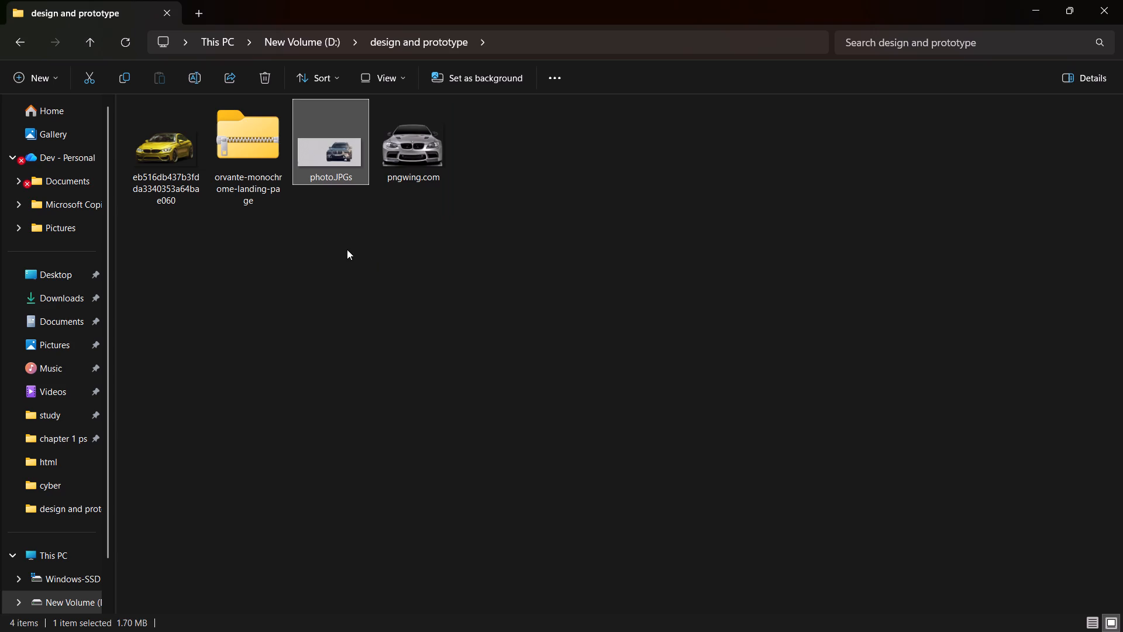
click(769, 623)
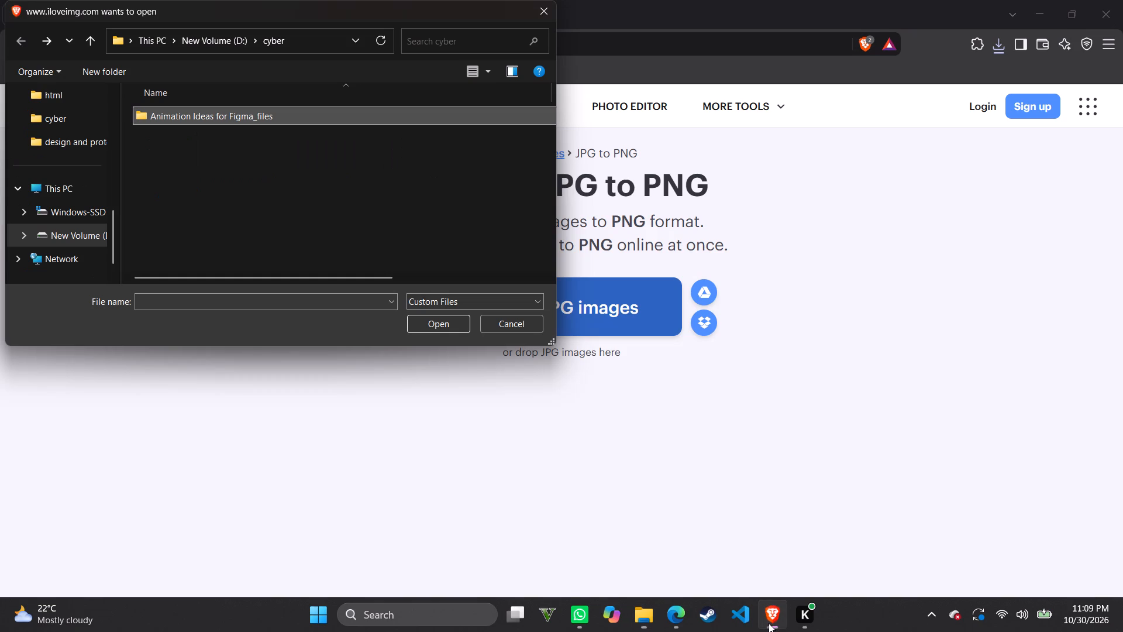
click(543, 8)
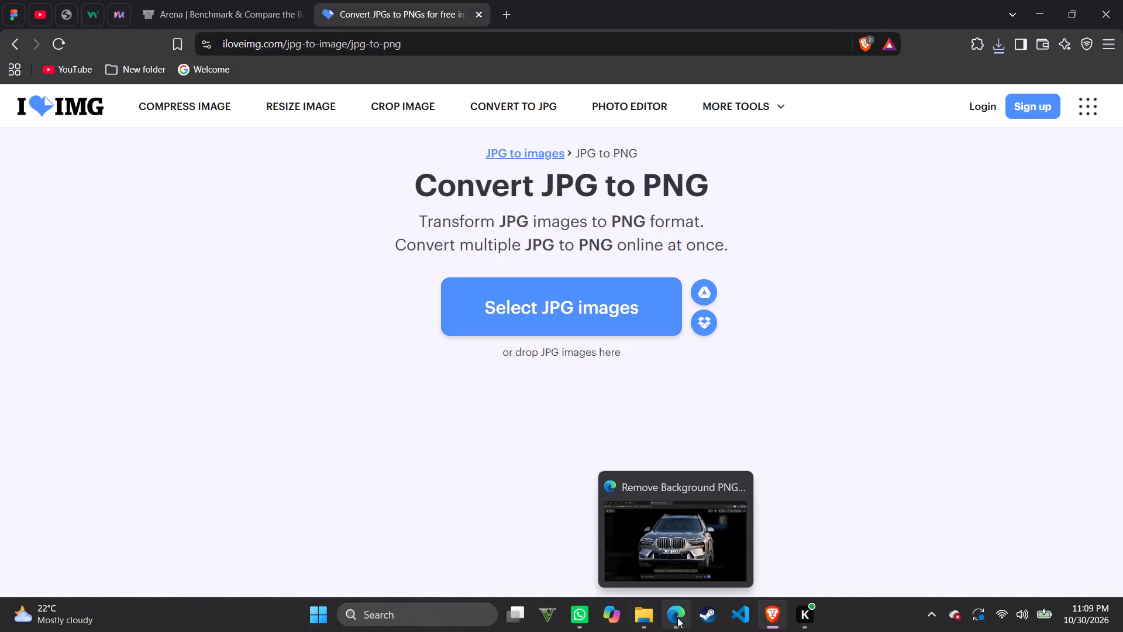
Rename the saved car image in the design and prototype folder as bmw.JPG.
click(639, 619)
right_click(346, 139)
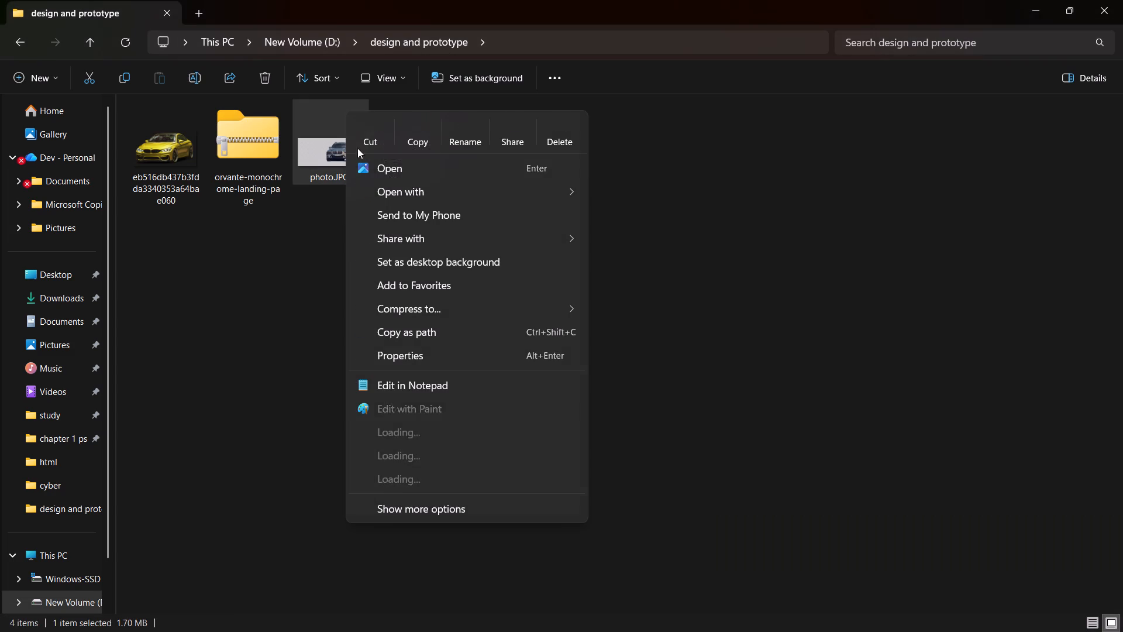
click(470, 133)
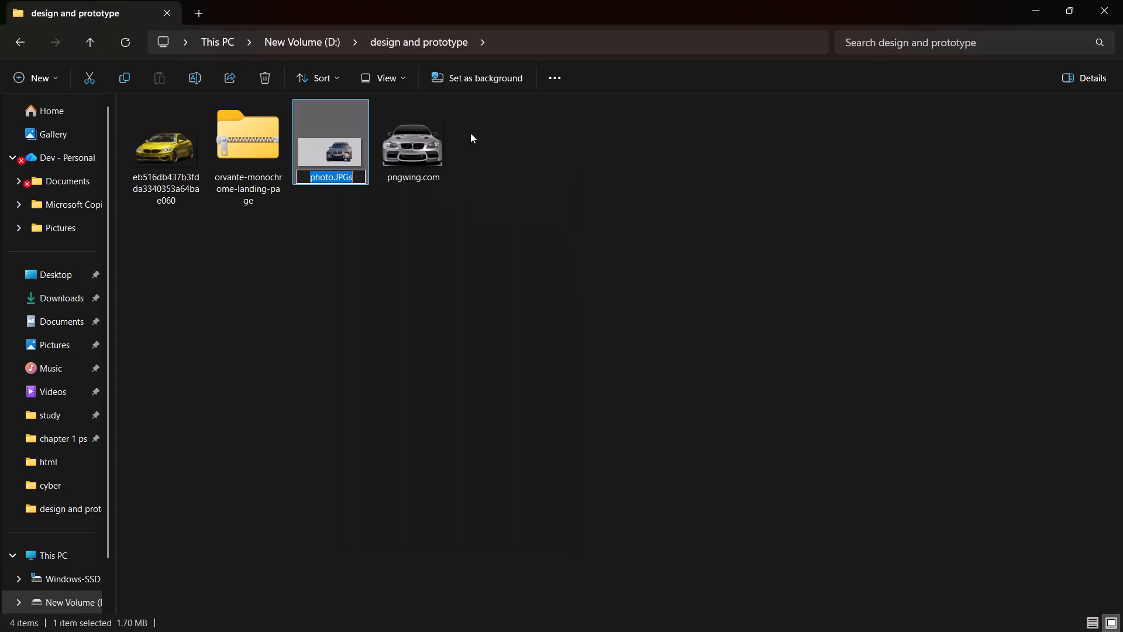
key(BackSpace)
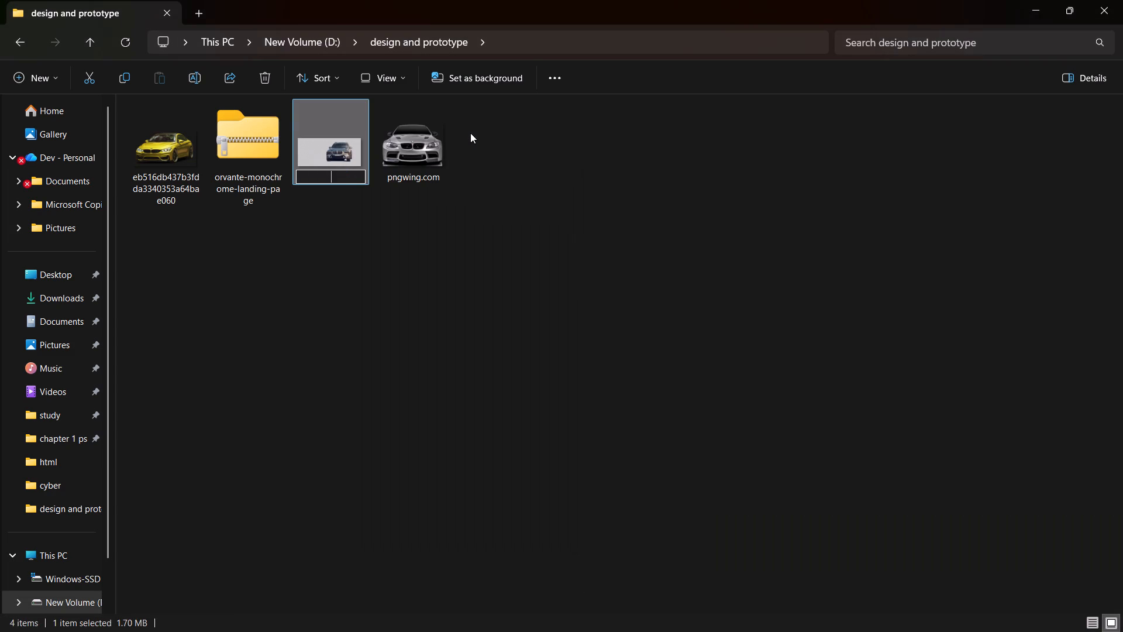
text(bmw.j)
key(BackSpace)
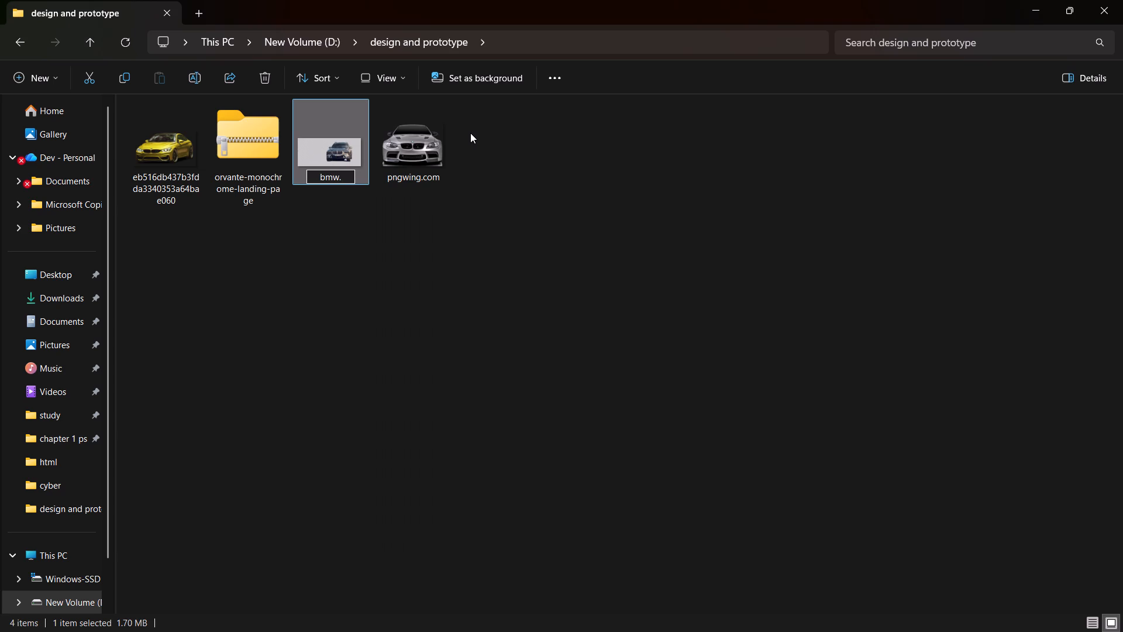
text(JPG)
key(Return)
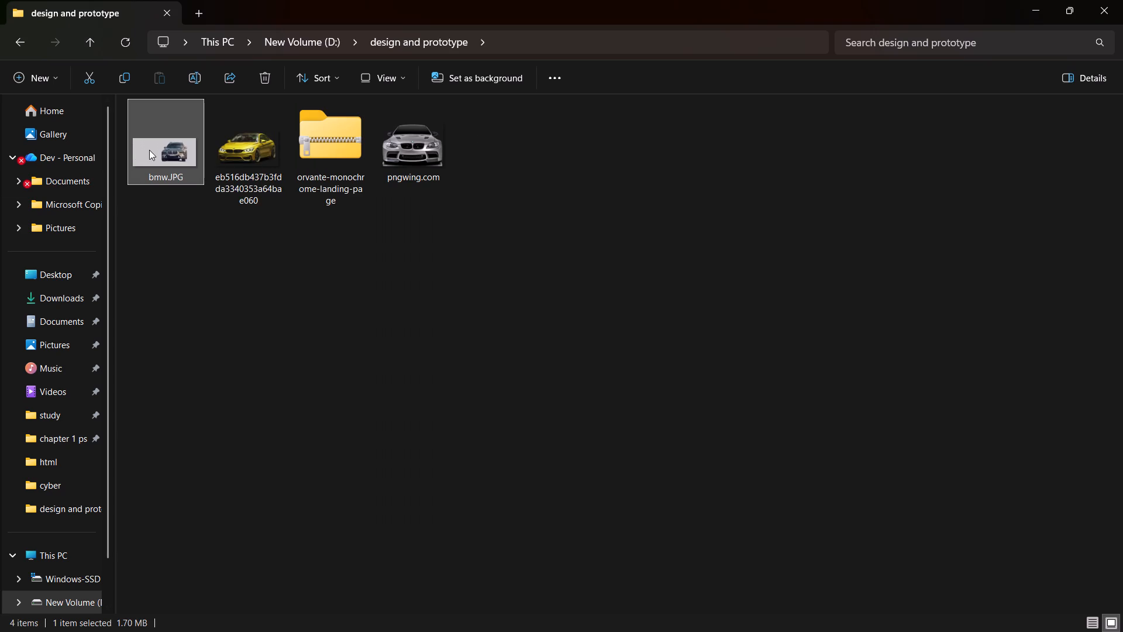
Switch back to the iLoveIMG JPG to PNG converter page in Brave.
click(673, 624)
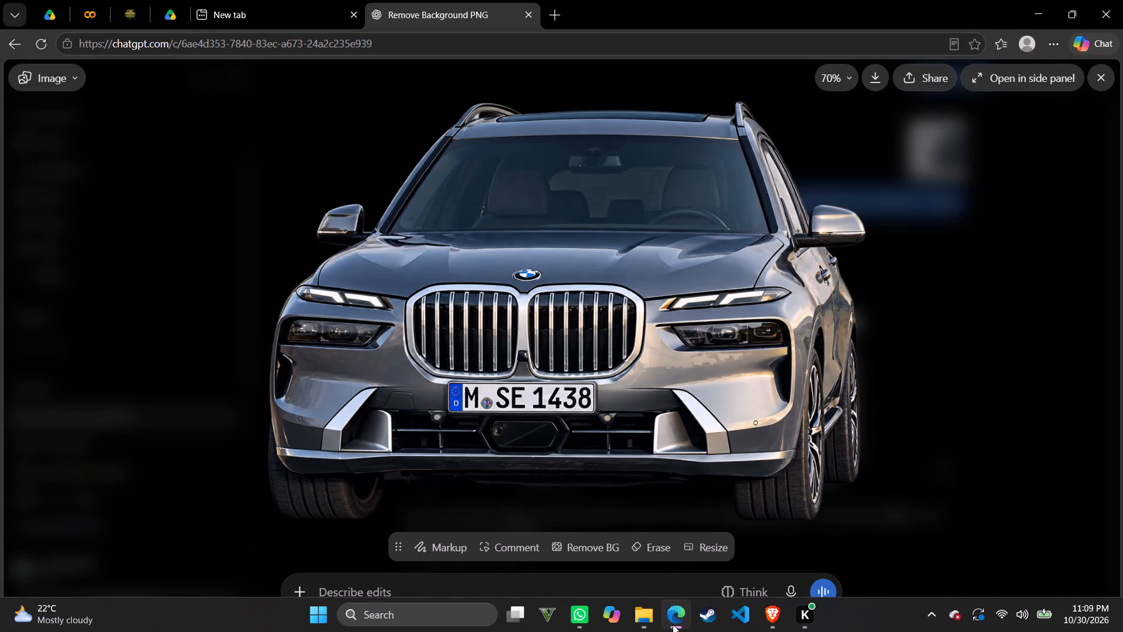
click(777, 621)
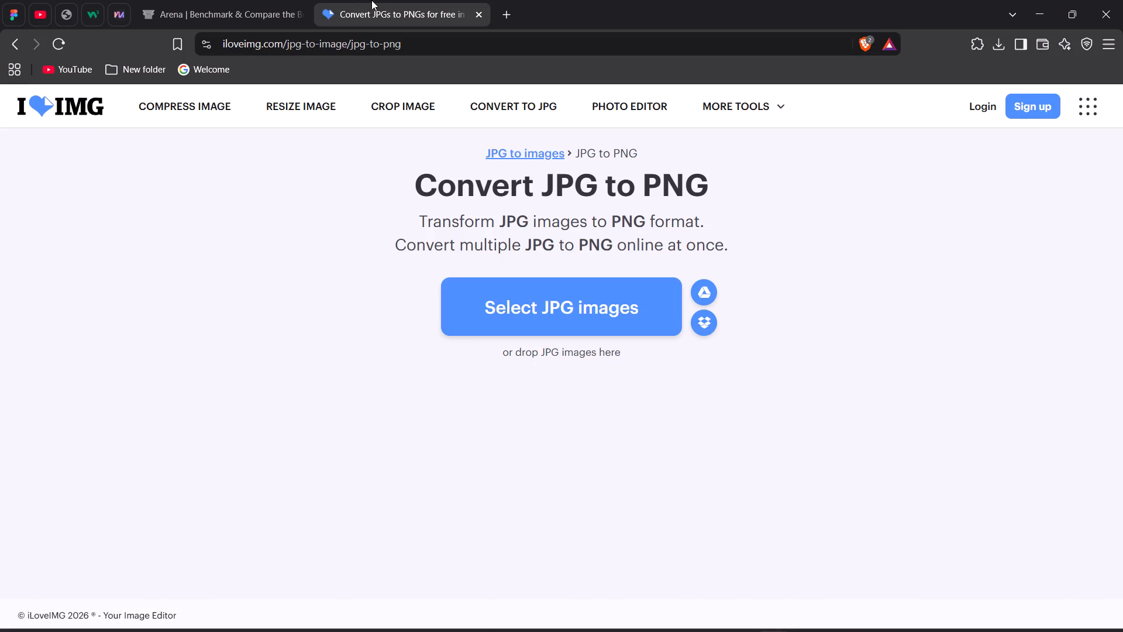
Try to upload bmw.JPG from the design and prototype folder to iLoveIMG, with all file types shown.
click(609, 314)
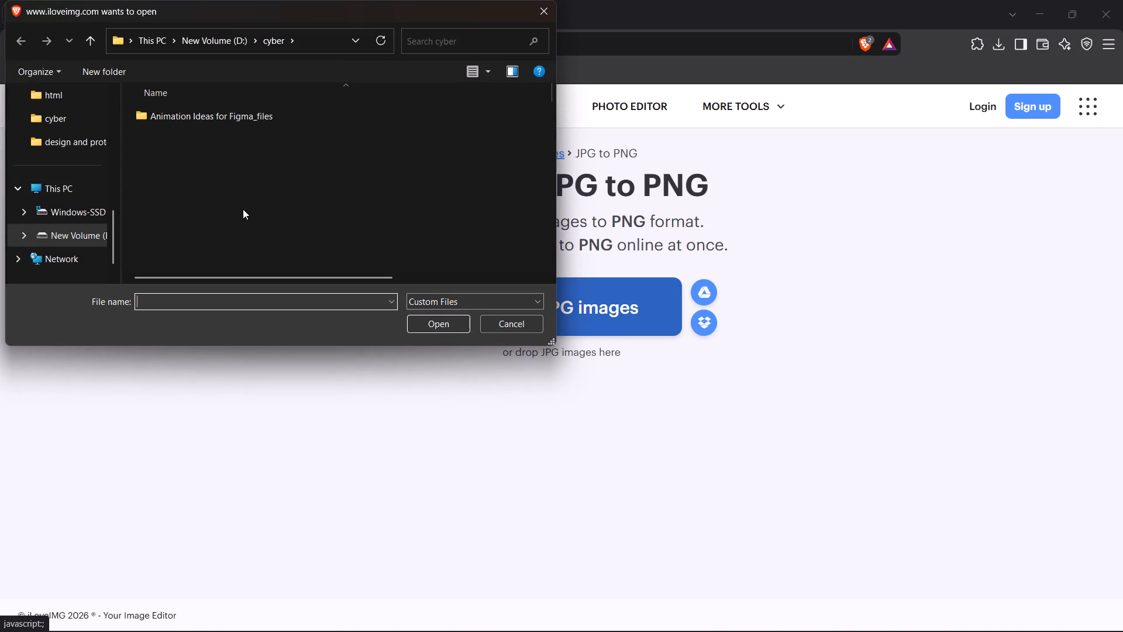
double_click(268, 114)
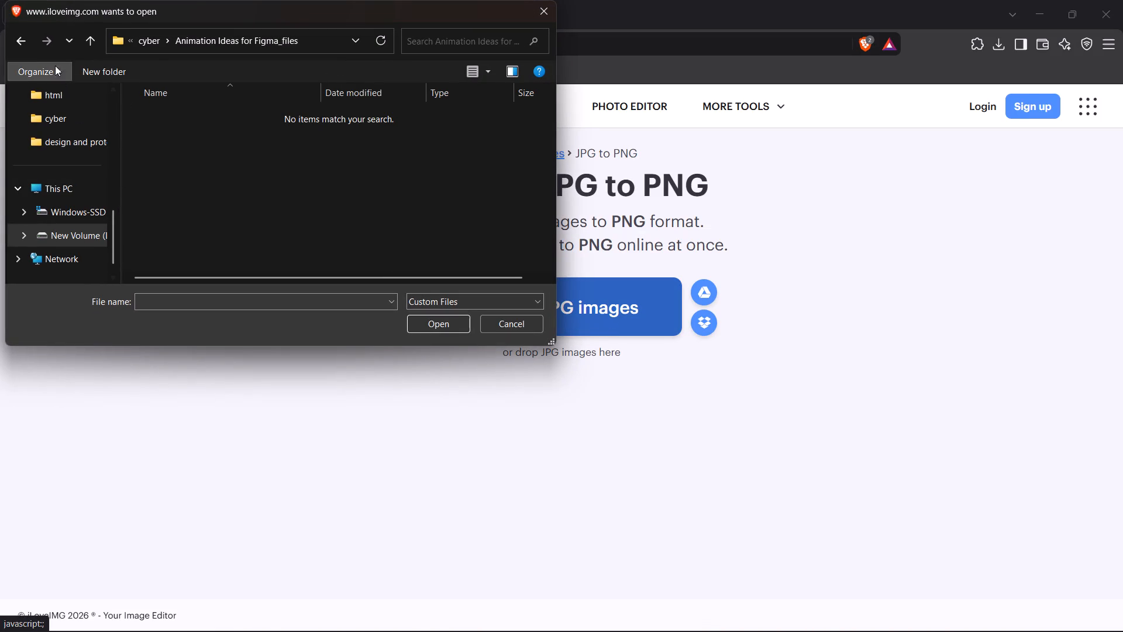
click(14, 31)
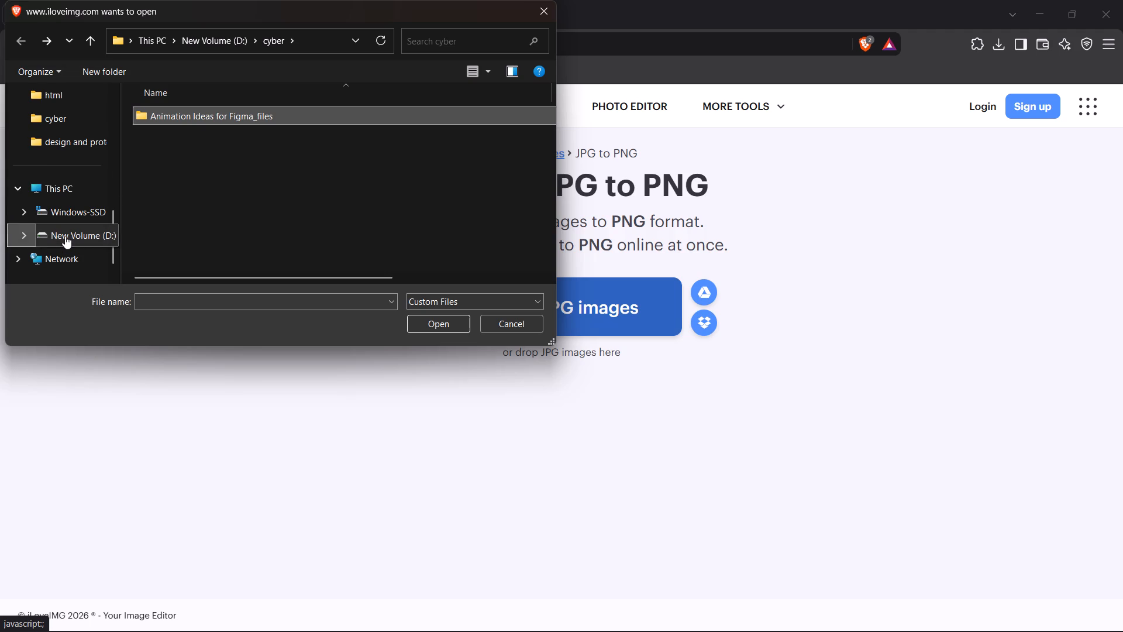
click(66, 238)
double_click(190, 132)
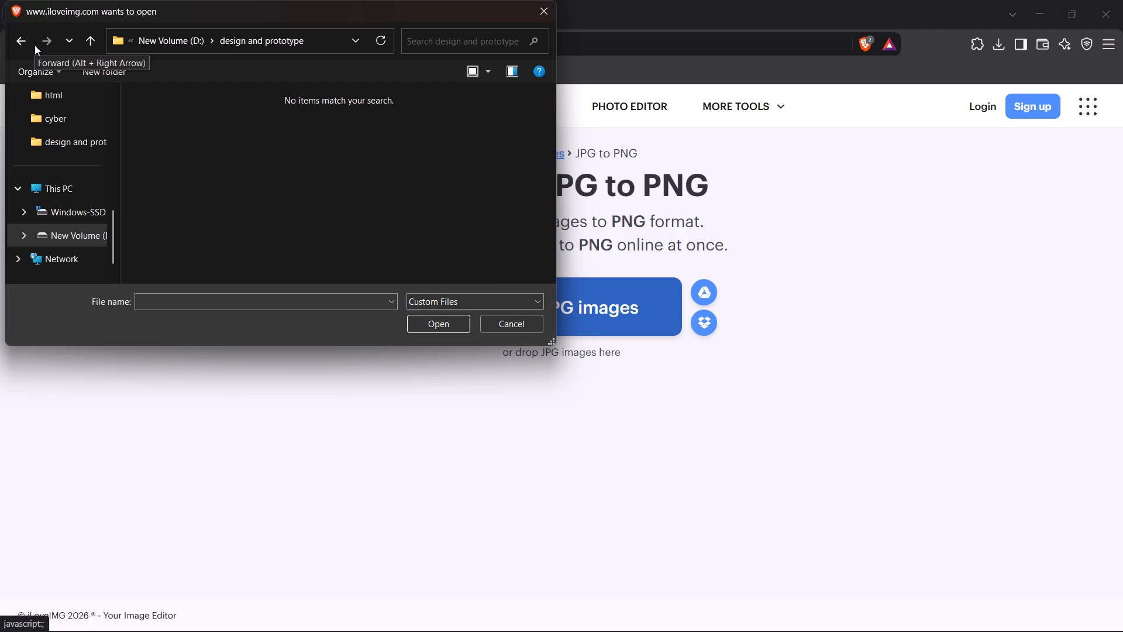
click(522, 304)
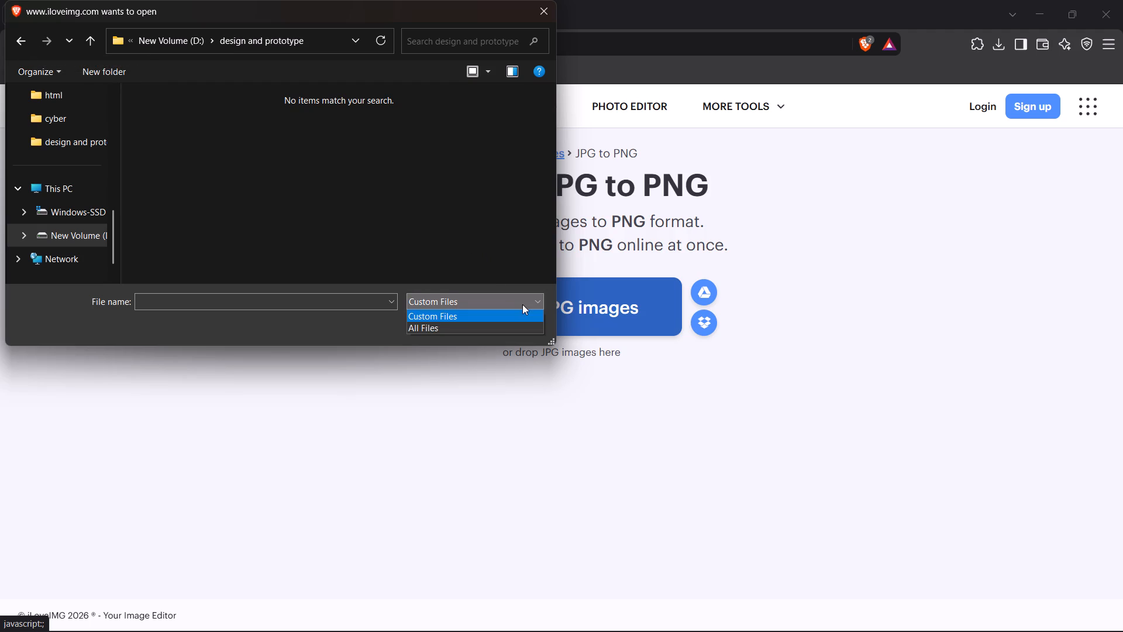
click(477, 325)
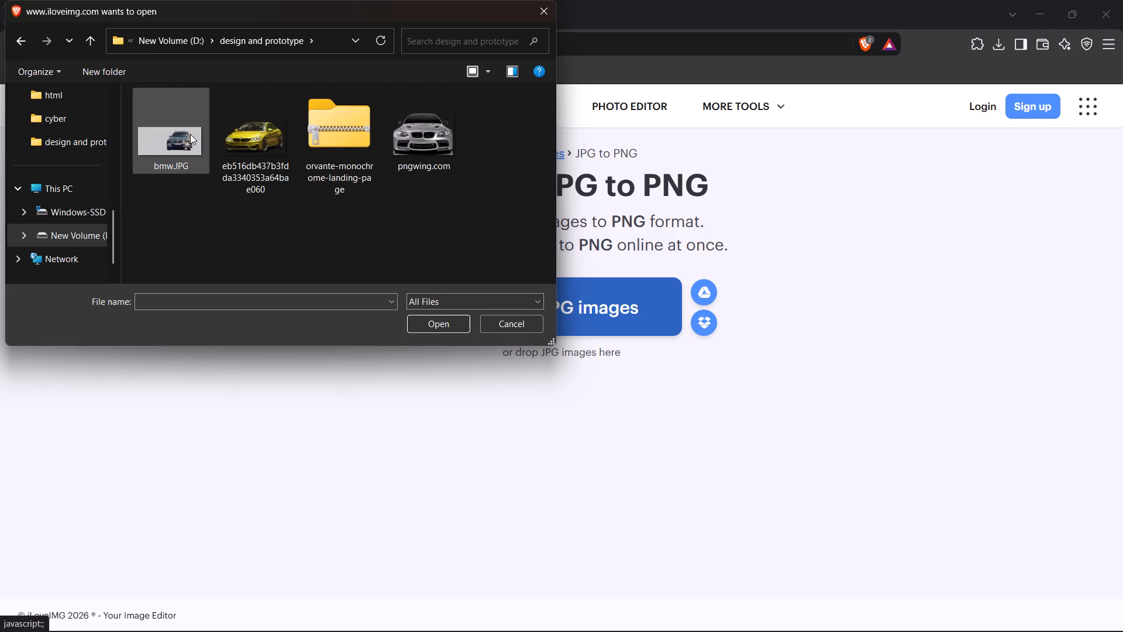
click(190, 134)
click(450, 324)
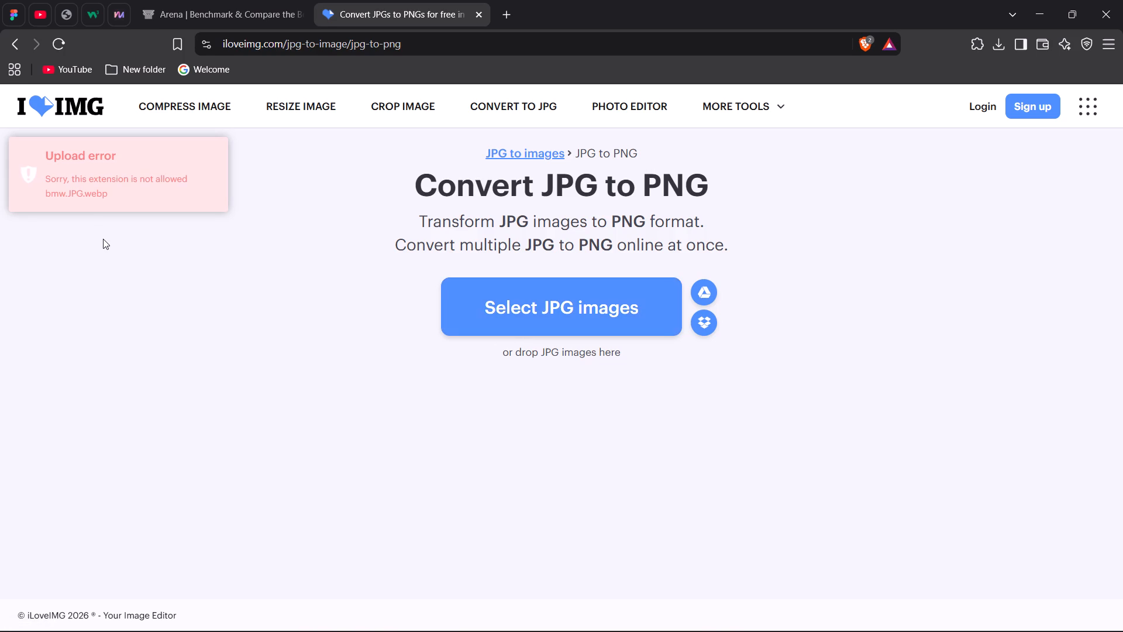
Open Cloudinary's Image to PNG converter from the search results and upload bmw.JPG from the design and prototype folder.
click(7, 43)
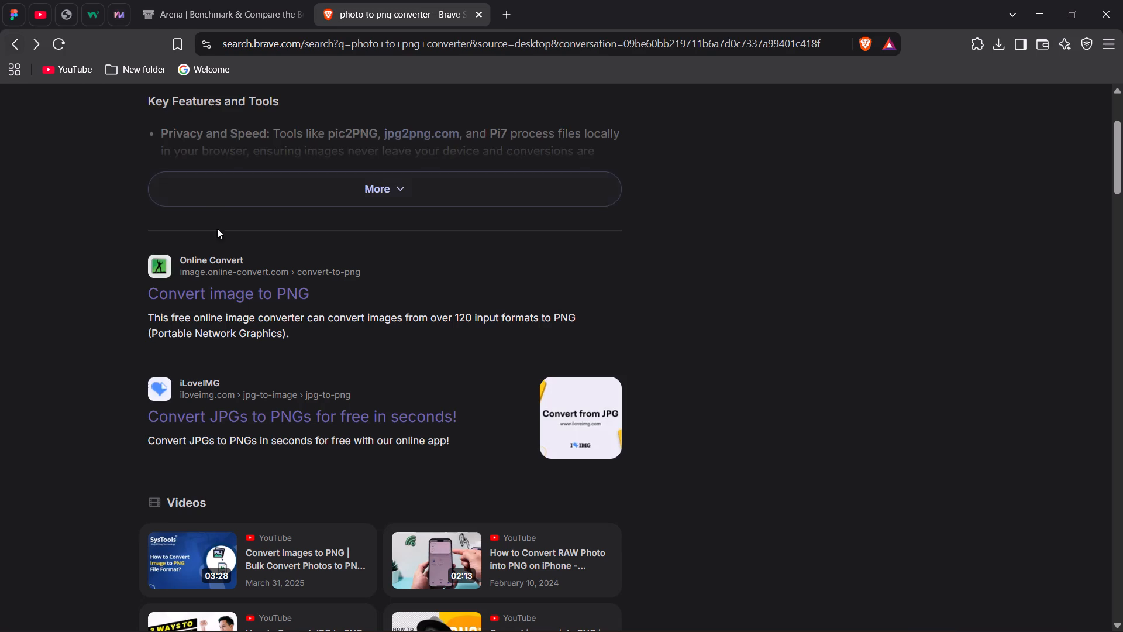
scroll(219, 265, down, 6)
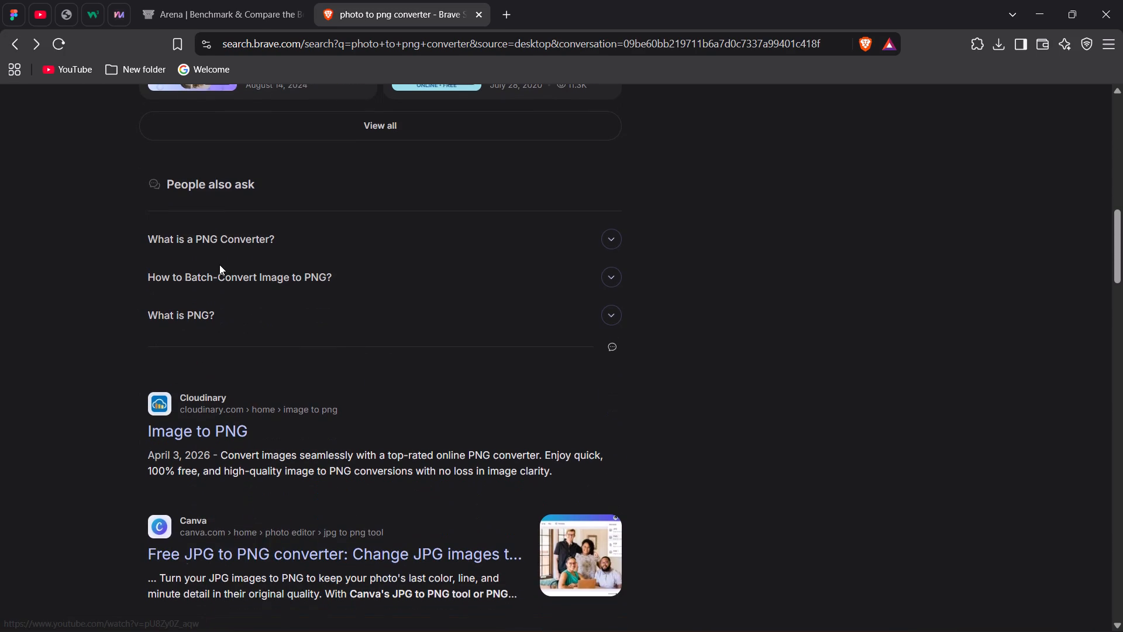
click(221, 432)
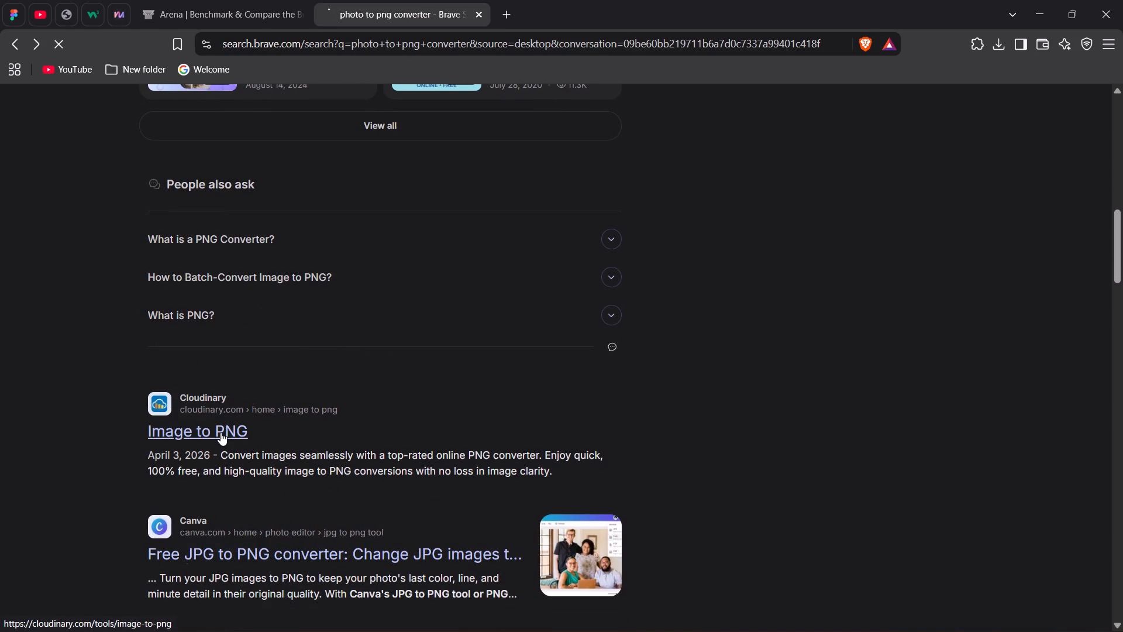
scroll(379, 423, down, 3)
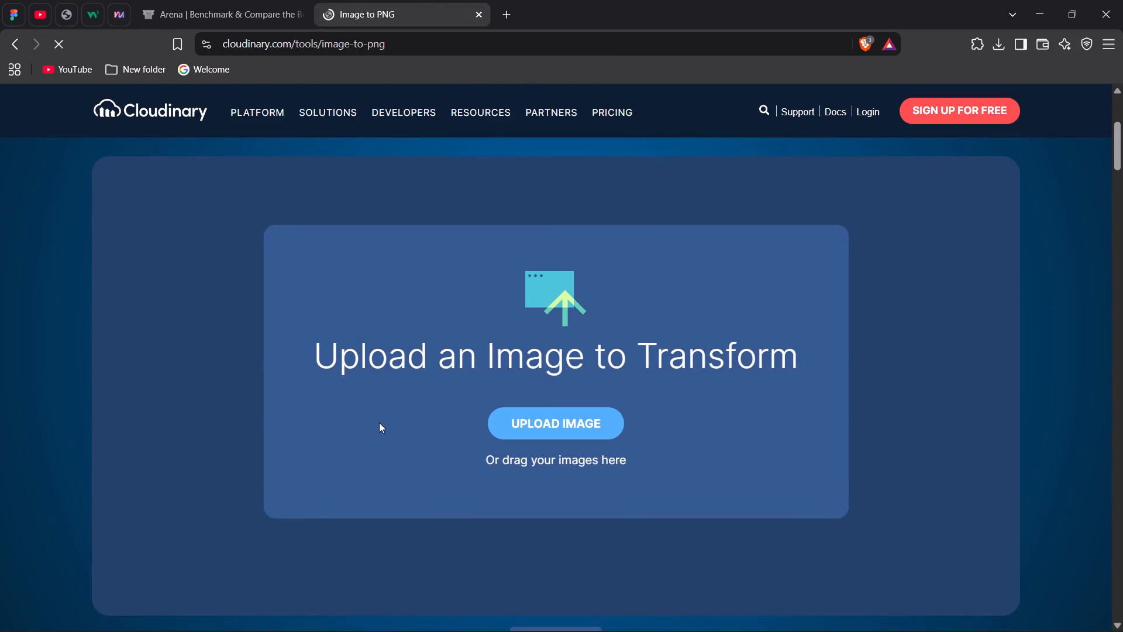
click(559, 428)
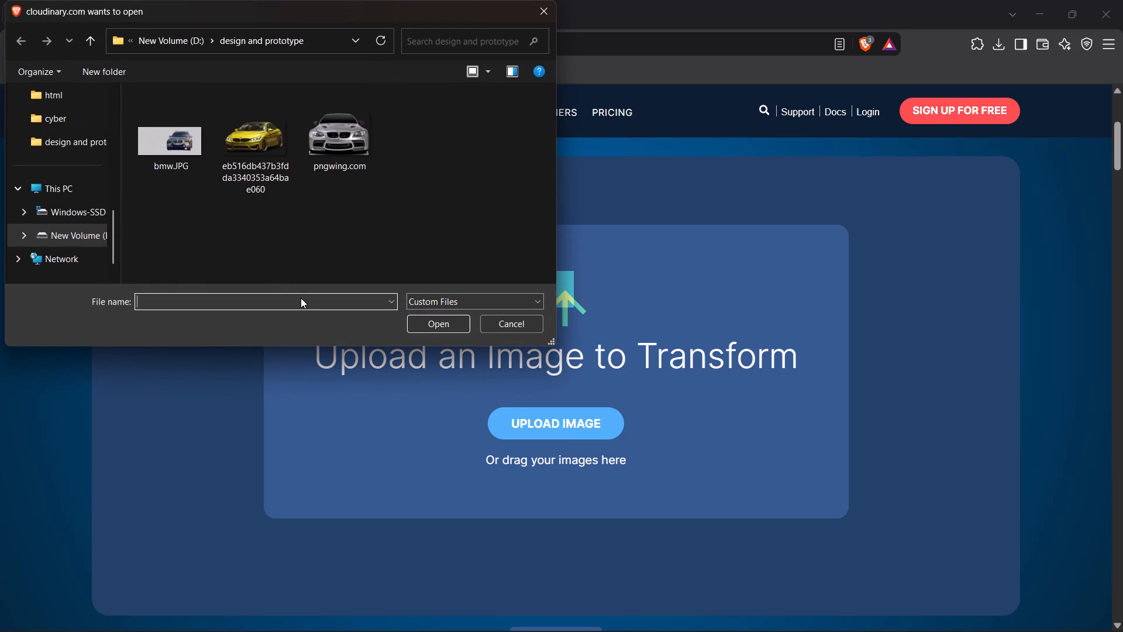
click(199, 159)
click(454, 328)
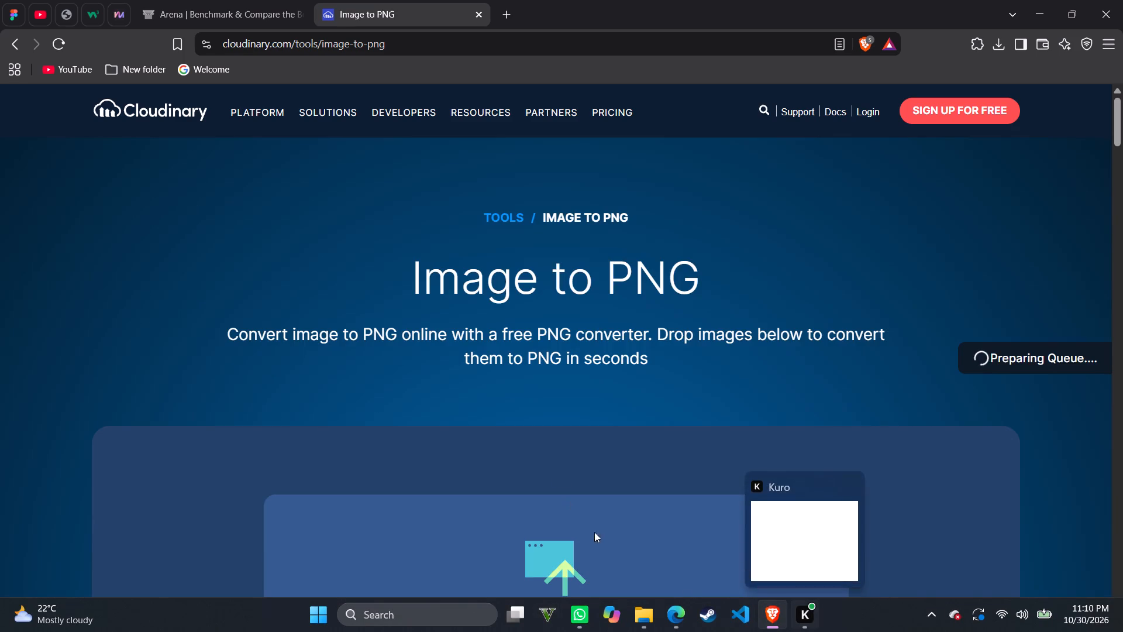
Copy the transformed PNG car image from Cloudinary and paste it onto the empty Figma canvas beside the frames.
scroll(560, 444, down, 4)
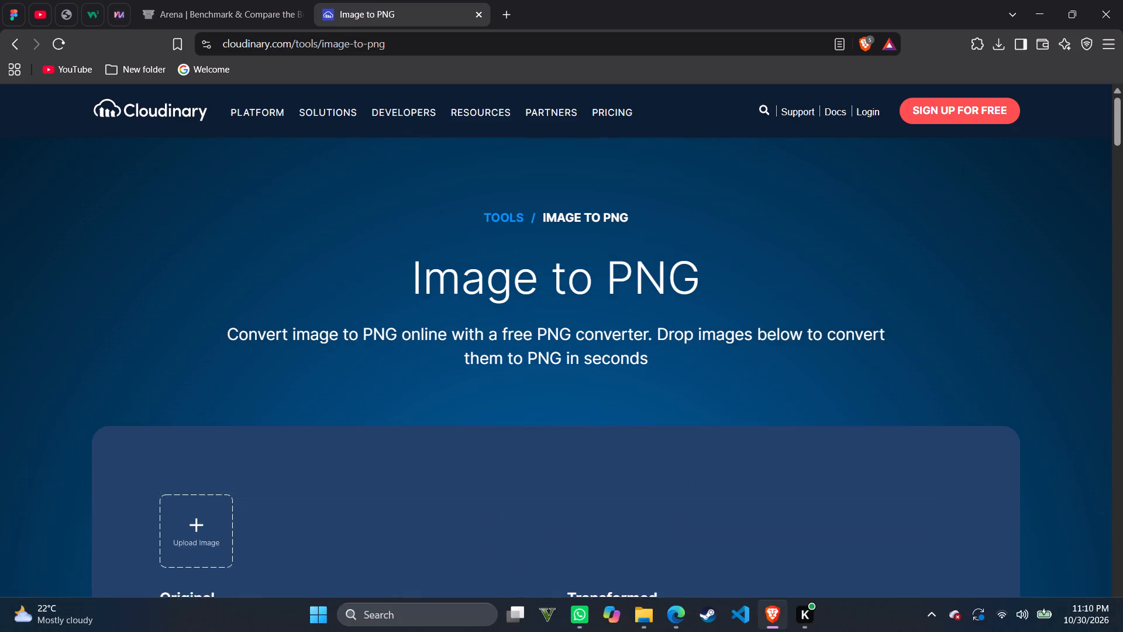
scroll(745, 446, down, 1)
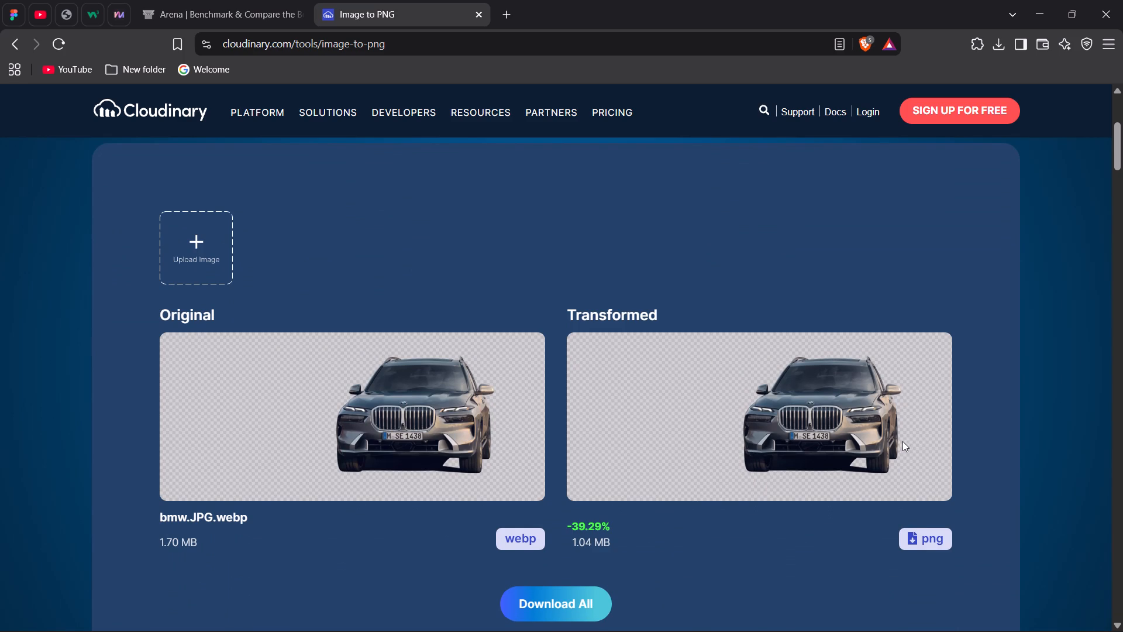
right_click(836, 418)
click(836, 418)
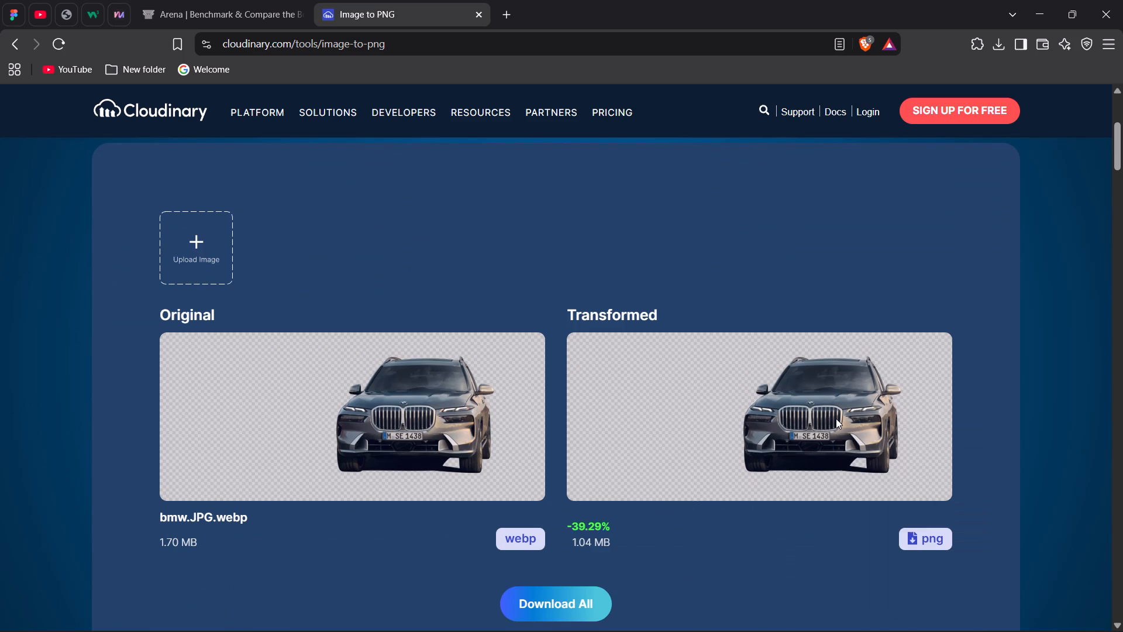
right_click(836, 418)
click(898, 476)
click(21, 13)
right_click(779, 280)
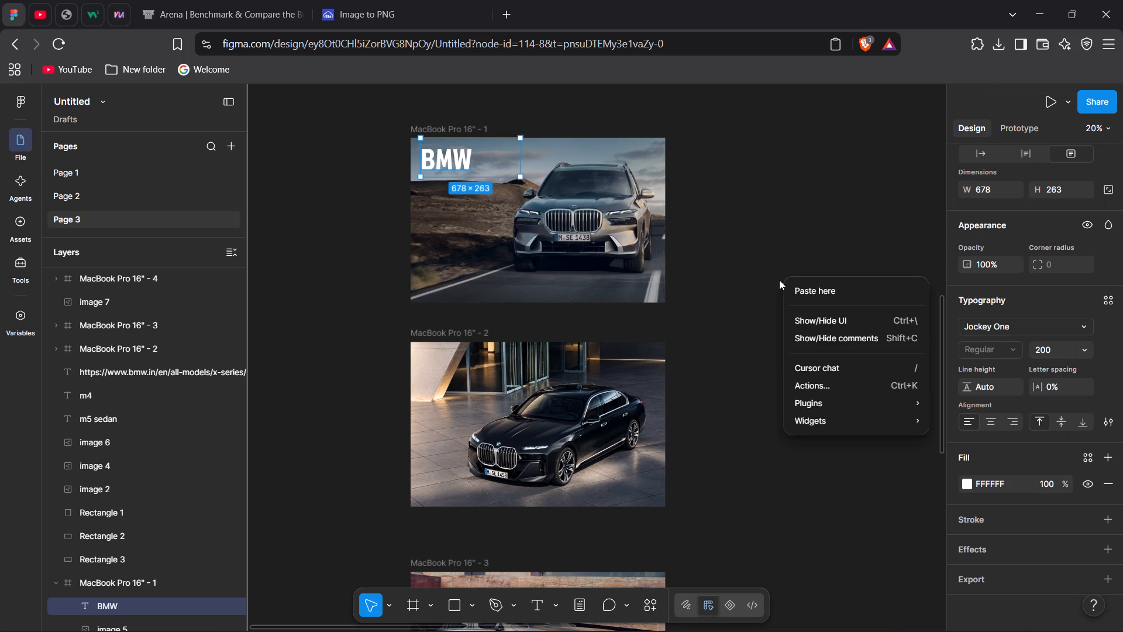
click(833, 288)
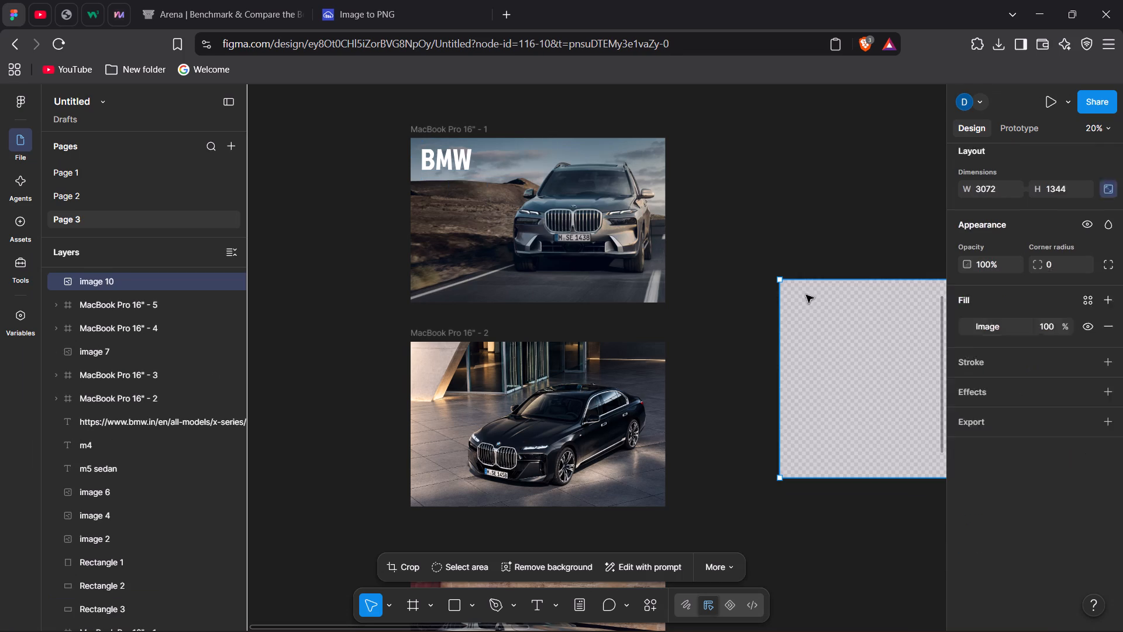
drag(855, 340, 424, 178)
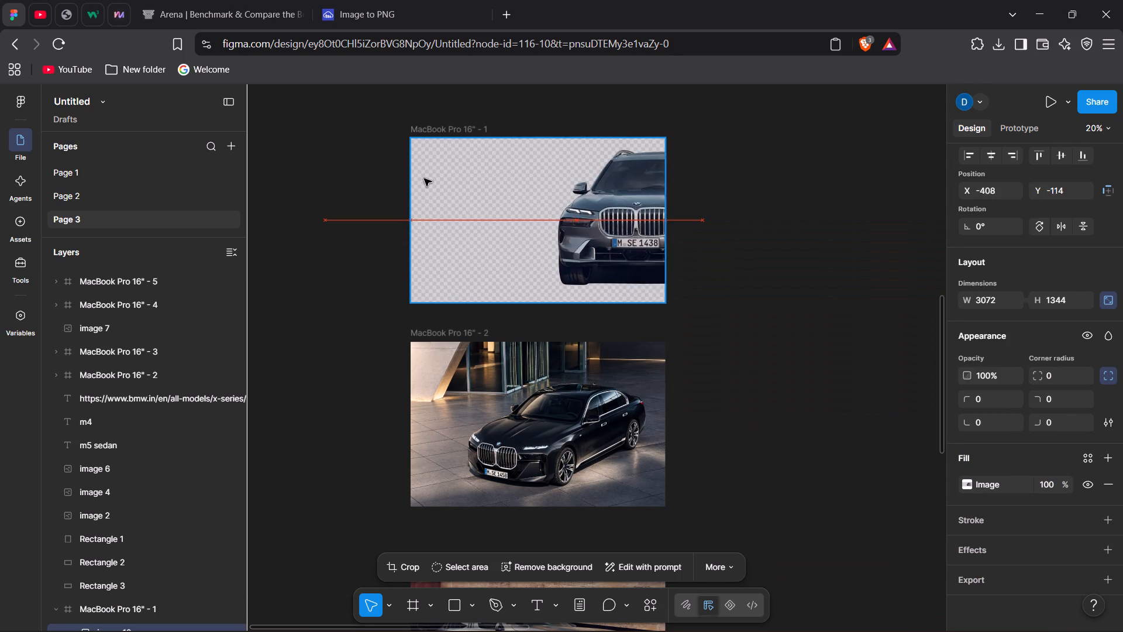
drag(424, 178, 812, 372)
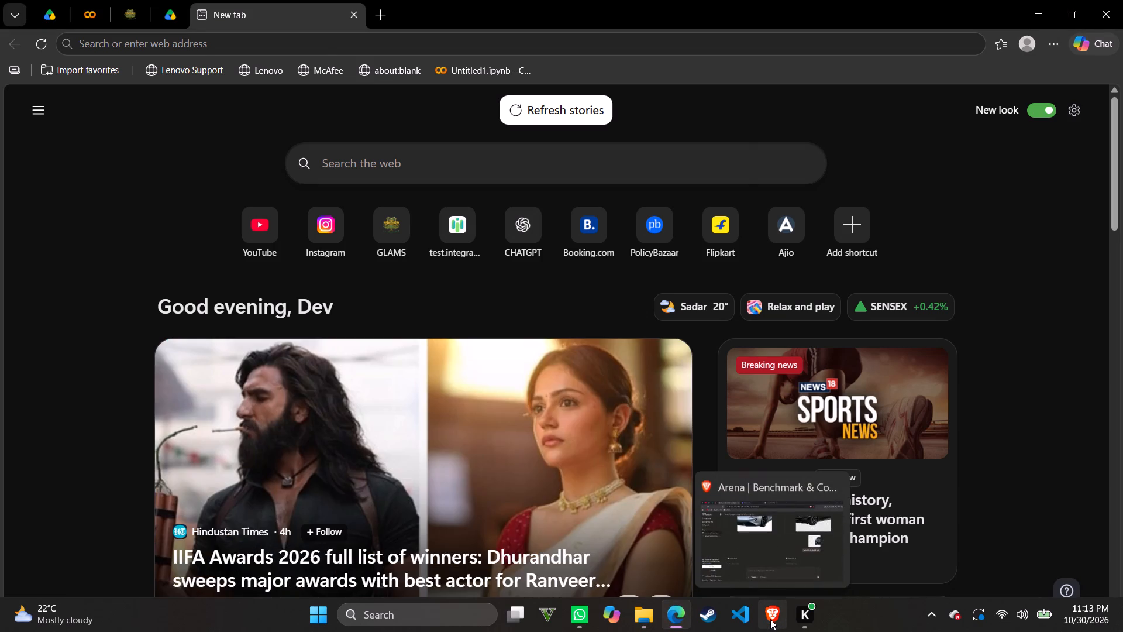
click(770, 619)
scroll(601, 416, down, 4)
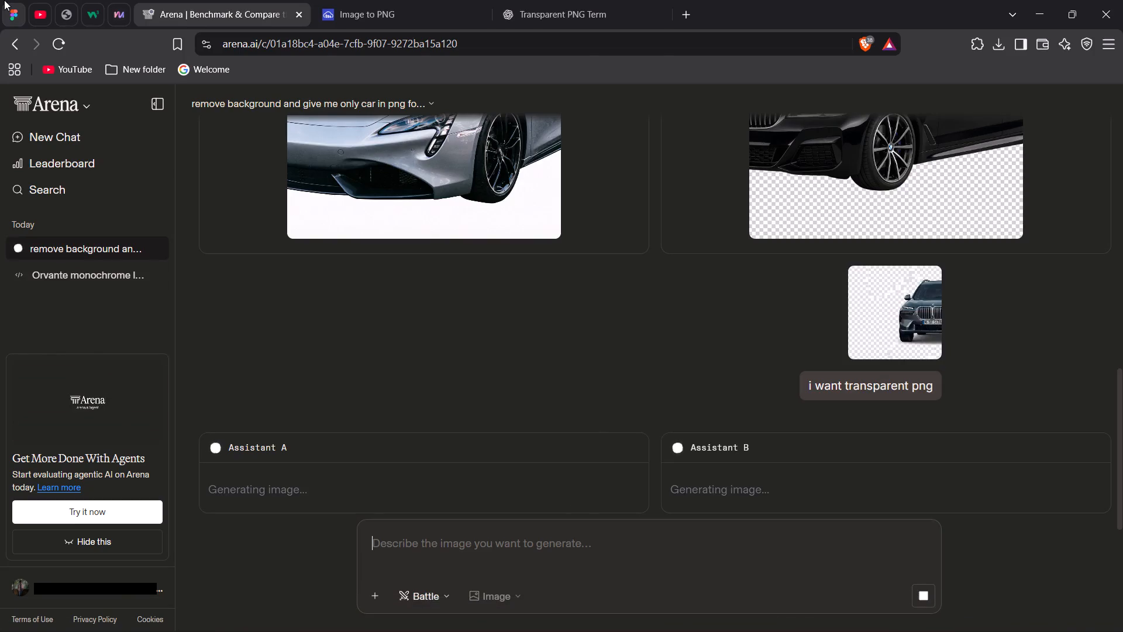
In the Figma file, delete the pasted 3072 × 1344 checkered-background car image beside the MacBook Pro frames.
click(4, 0)
scroll(374, 308, down, 1)
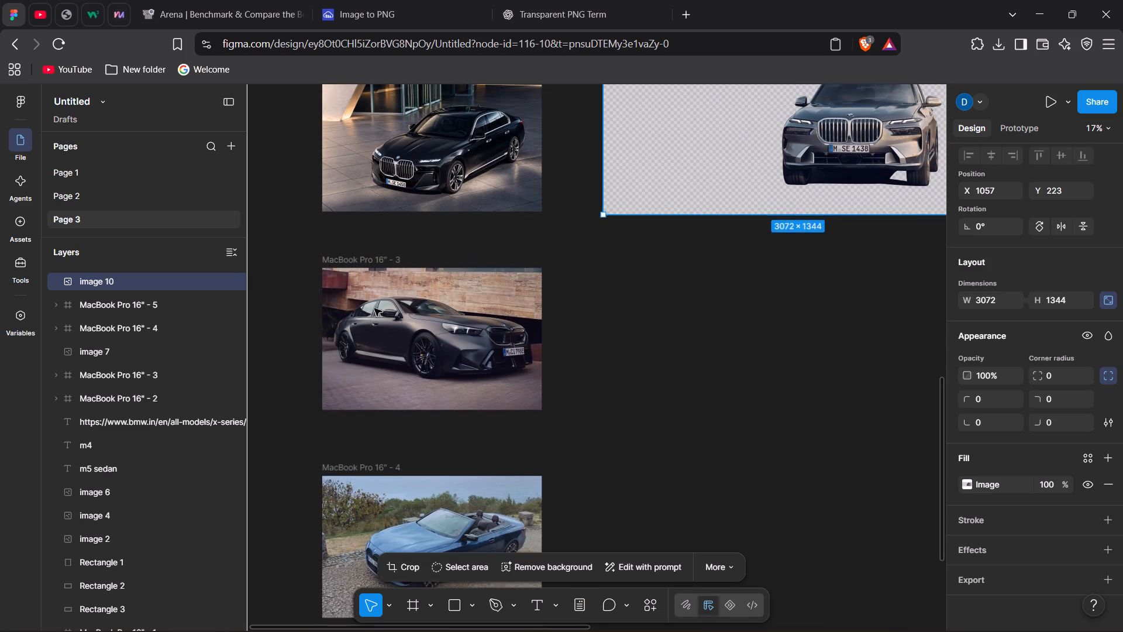
scroll(374, 308, down, 1)
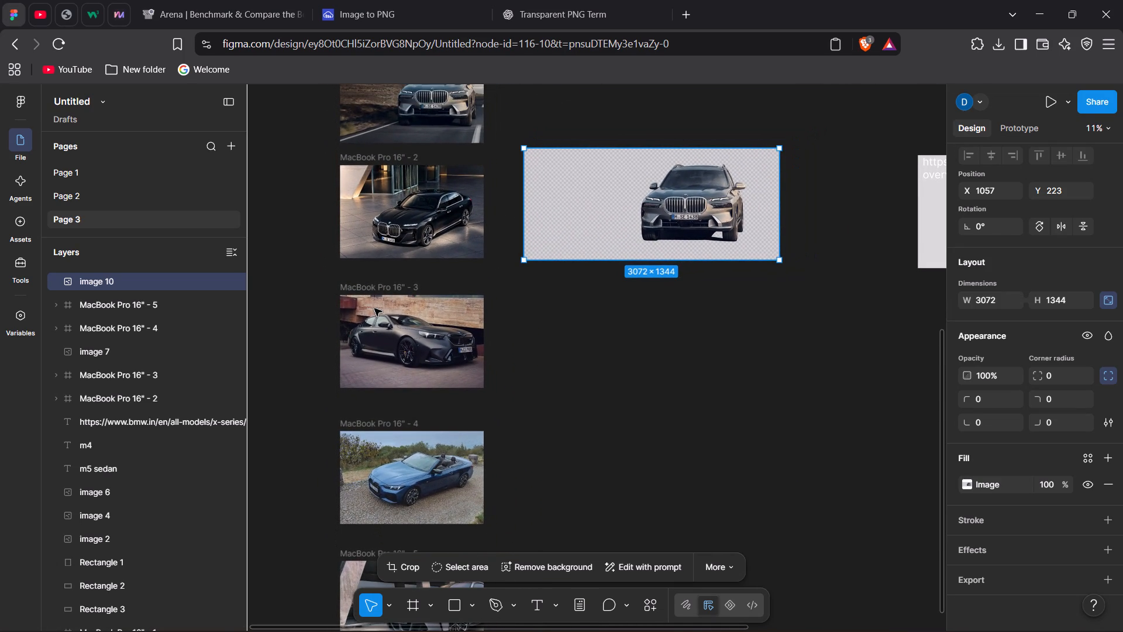
scroll(374, 308, up, 1)
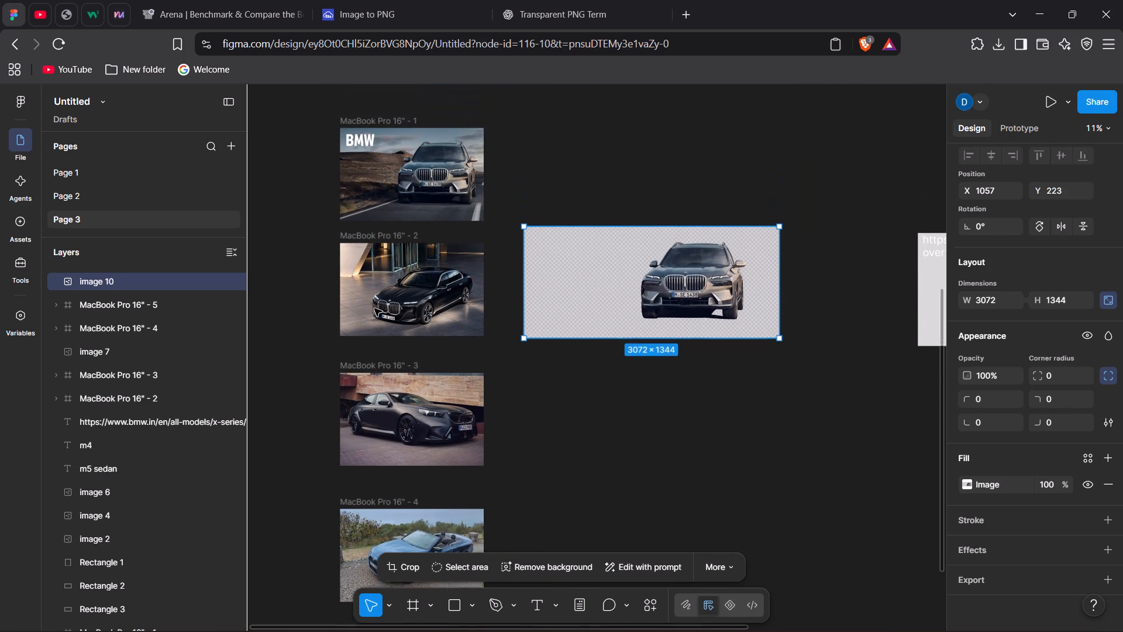
scroll(374, 308, up, 1)
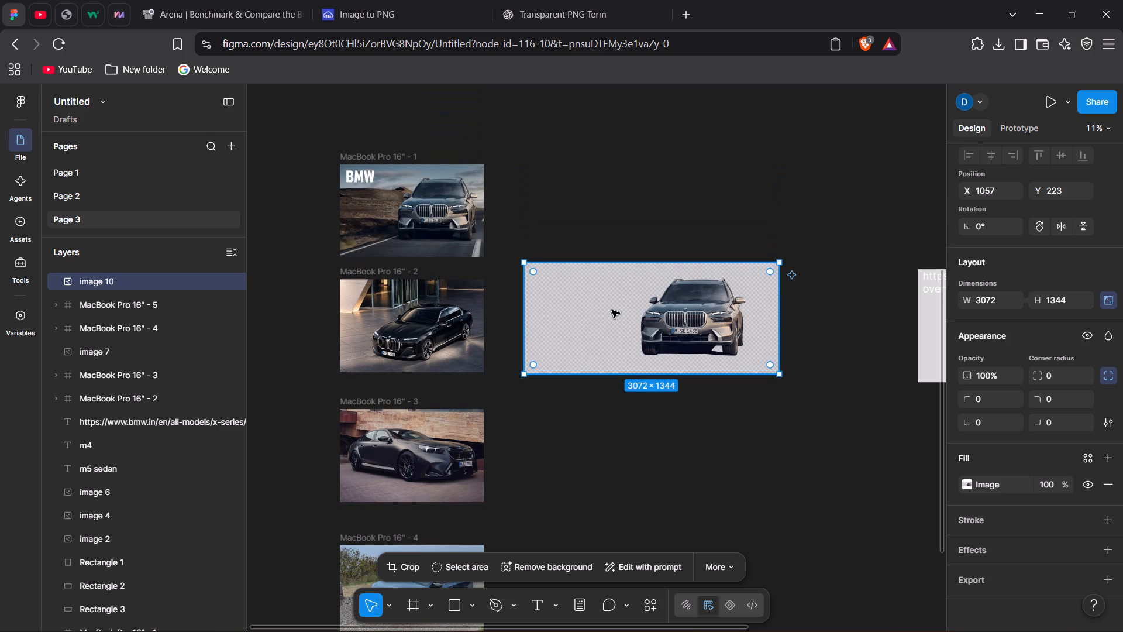
click(612, 310)
key(Delete)
Look over the MacBook Pro 16" frames 1 to 5 and the reference car images on the Figma canvas.
scroll(612, 310, left, 1)
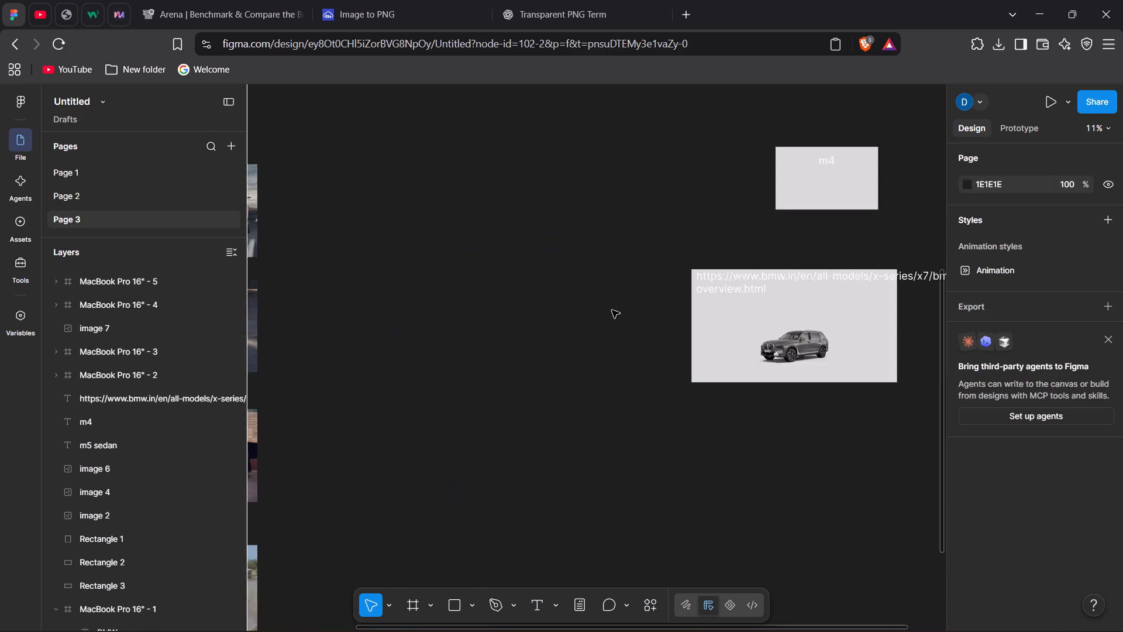
scroll(612, 310, left, 2)
scroll(612, 310, right, 4)
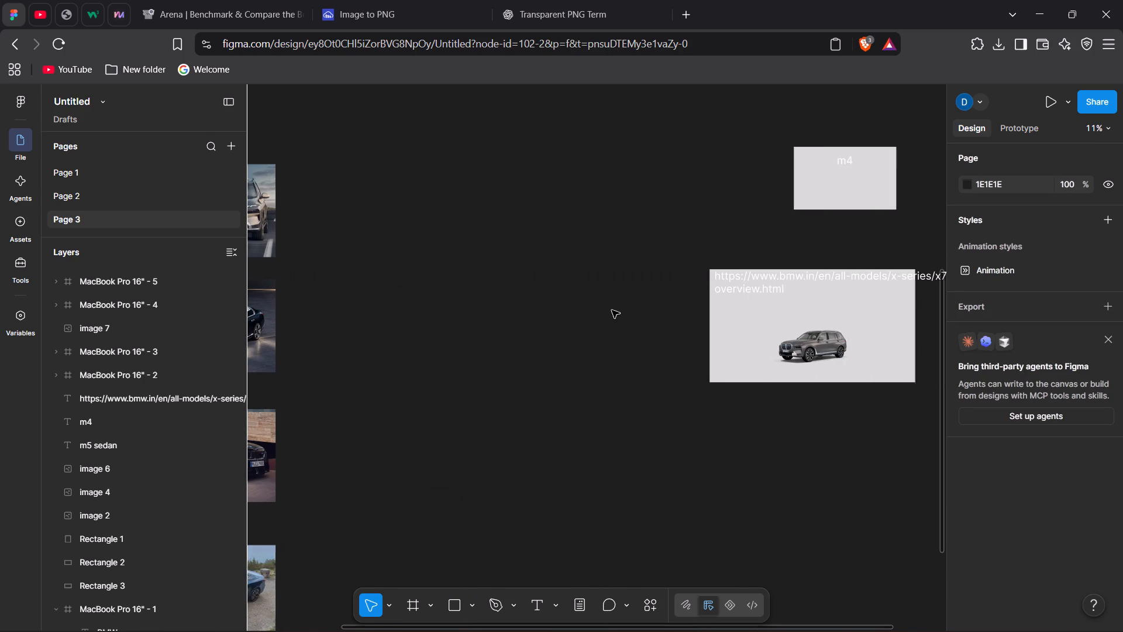
scroll(612, 310, right, 1)
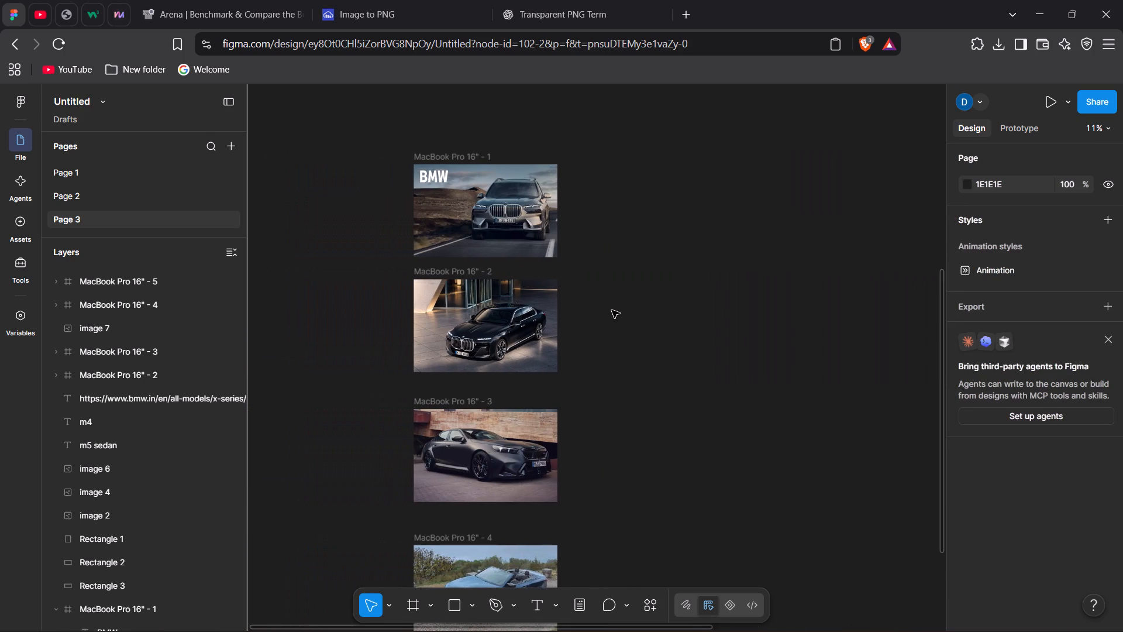
scroll(612, 310, right, 1)
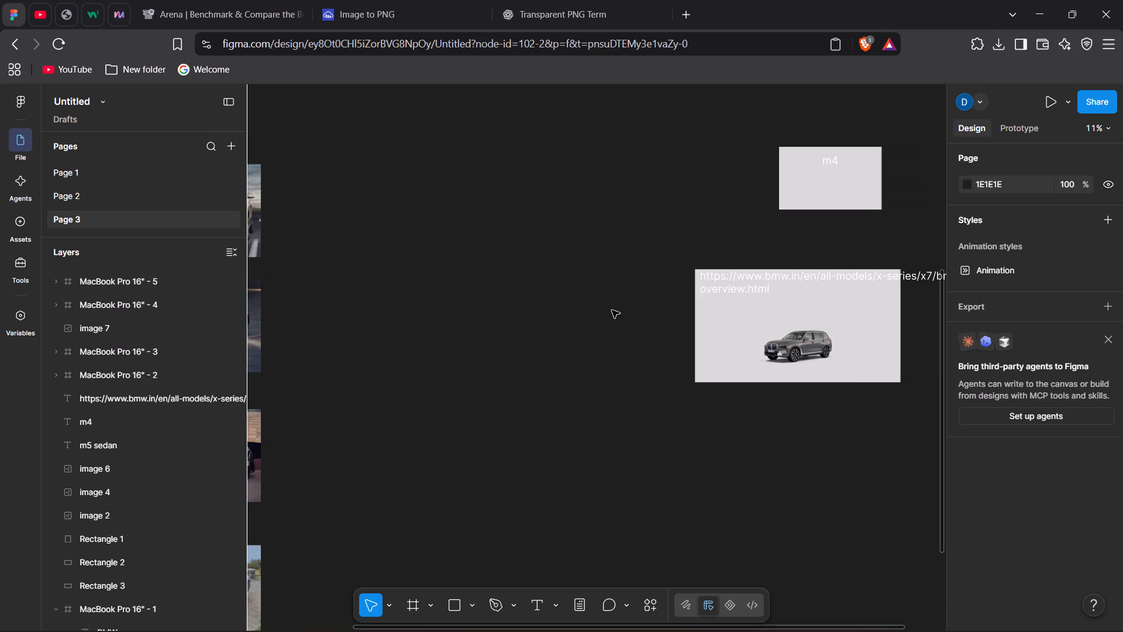
scroll(612, 310, right, 2)
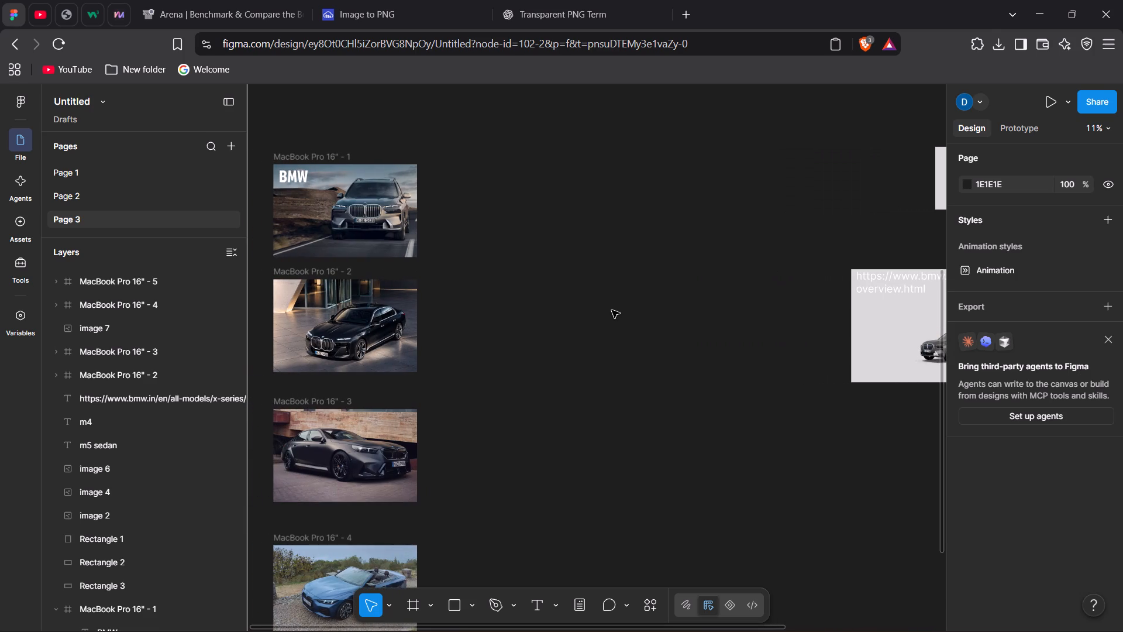
scroll(612, 310, right, 1)
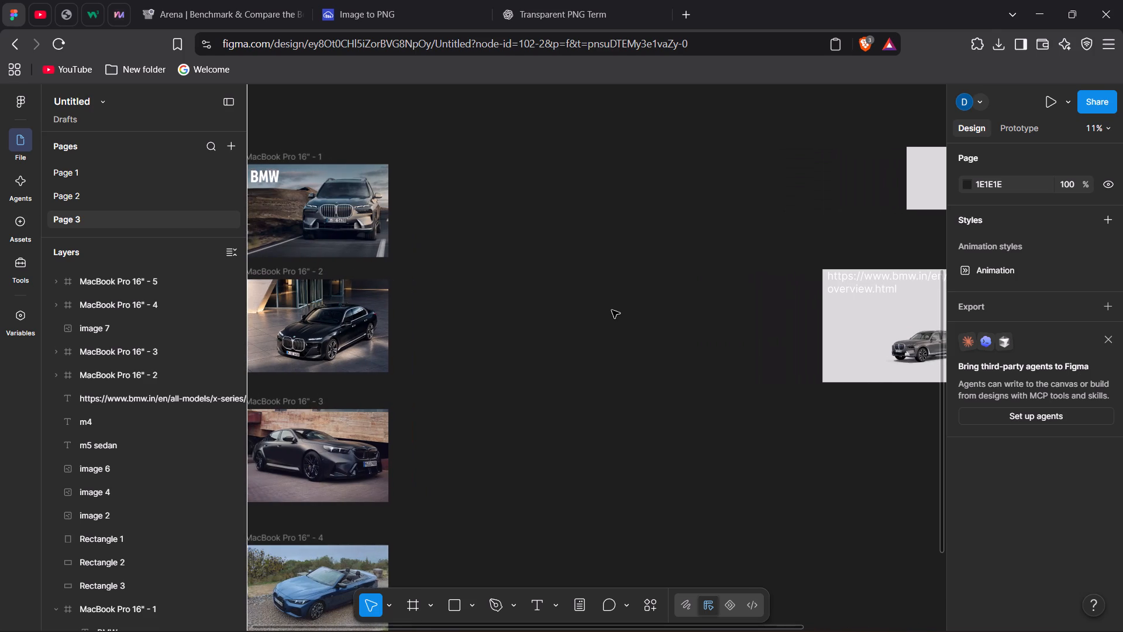
scroll(612, 310, right, 2)
scroll(612, 310, down, 1)
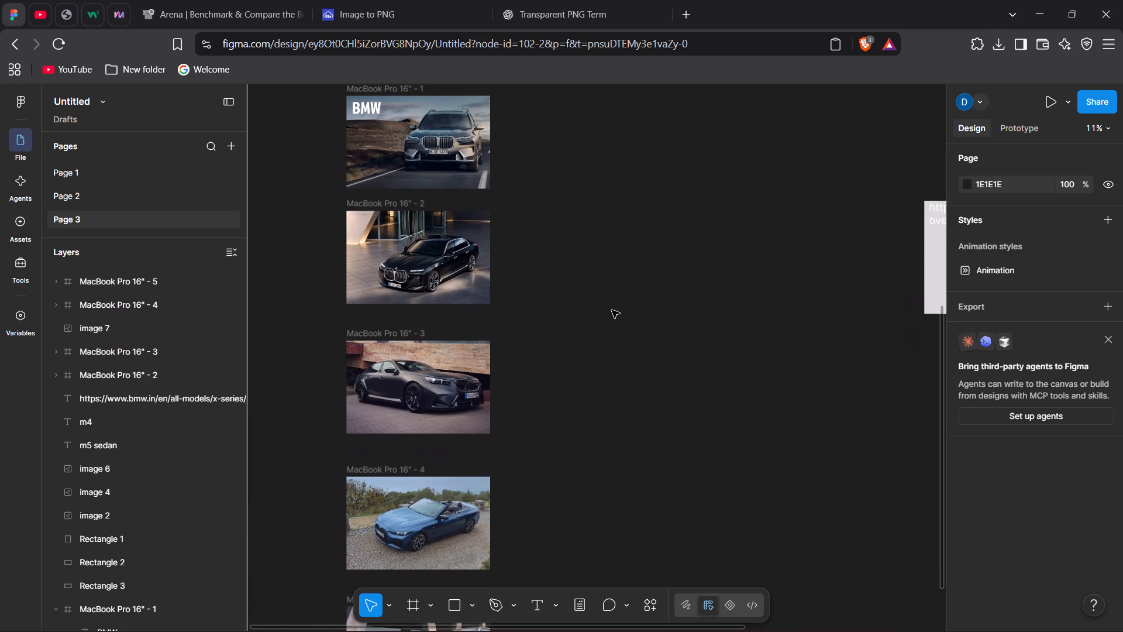
scroll(612, 310, down, 2)
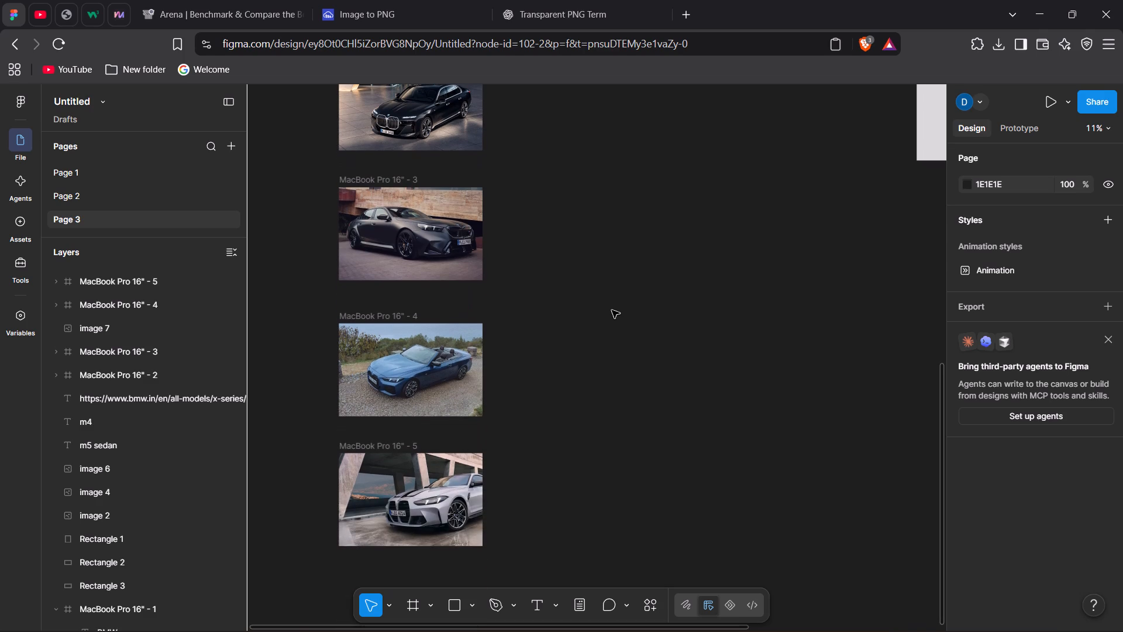
scroll(612, 310, down, 2)
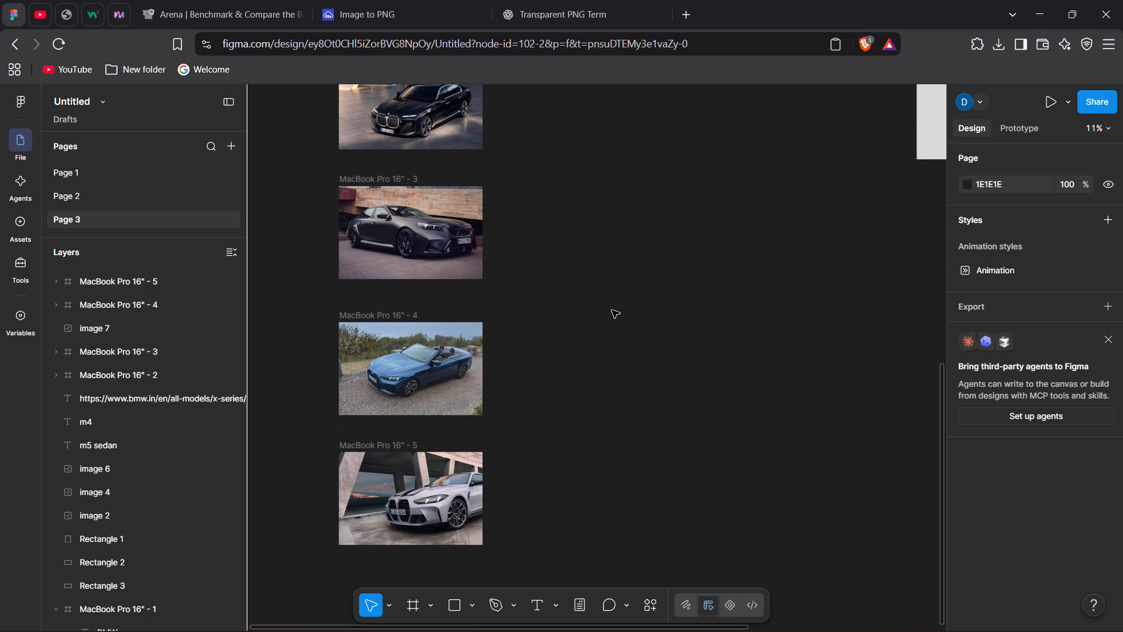
scroll(612, 310, down, 4)
Close the Cloudinary "Image to PNG" page and check the transparent PNG request in the Arena chat.
click(560, 0)
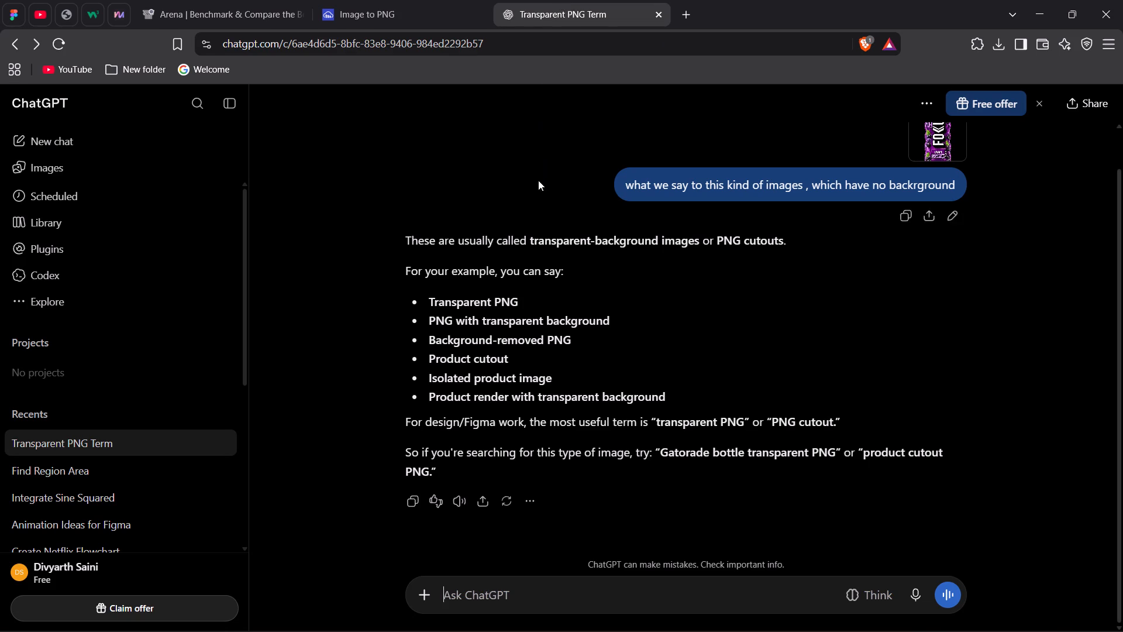
click(417, 0)
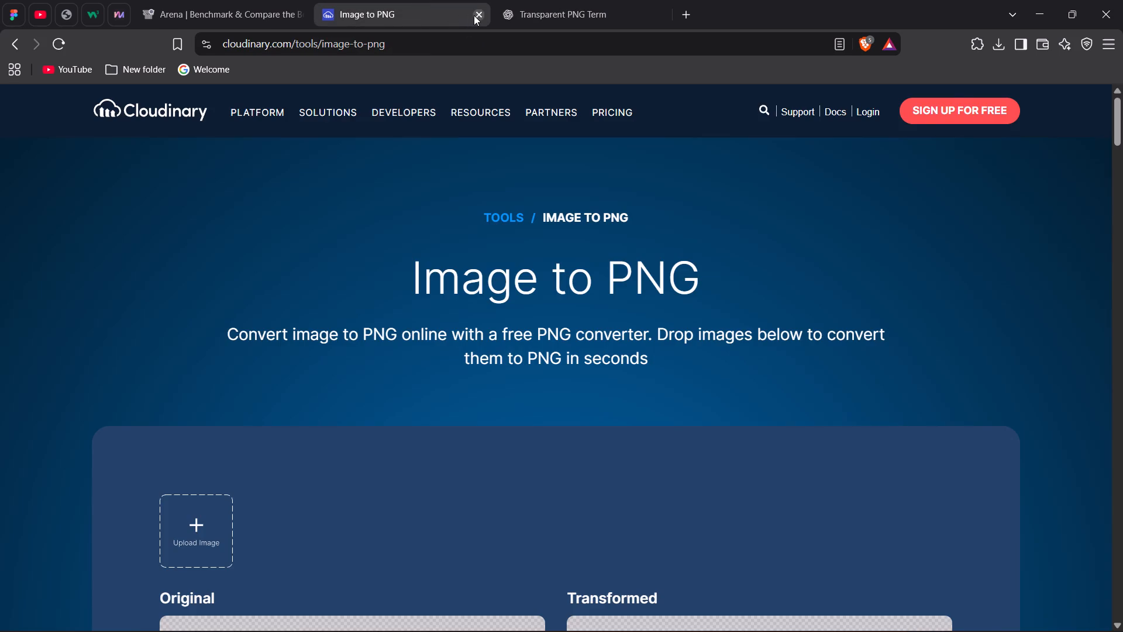
click(474, 15)
click(260, 0)
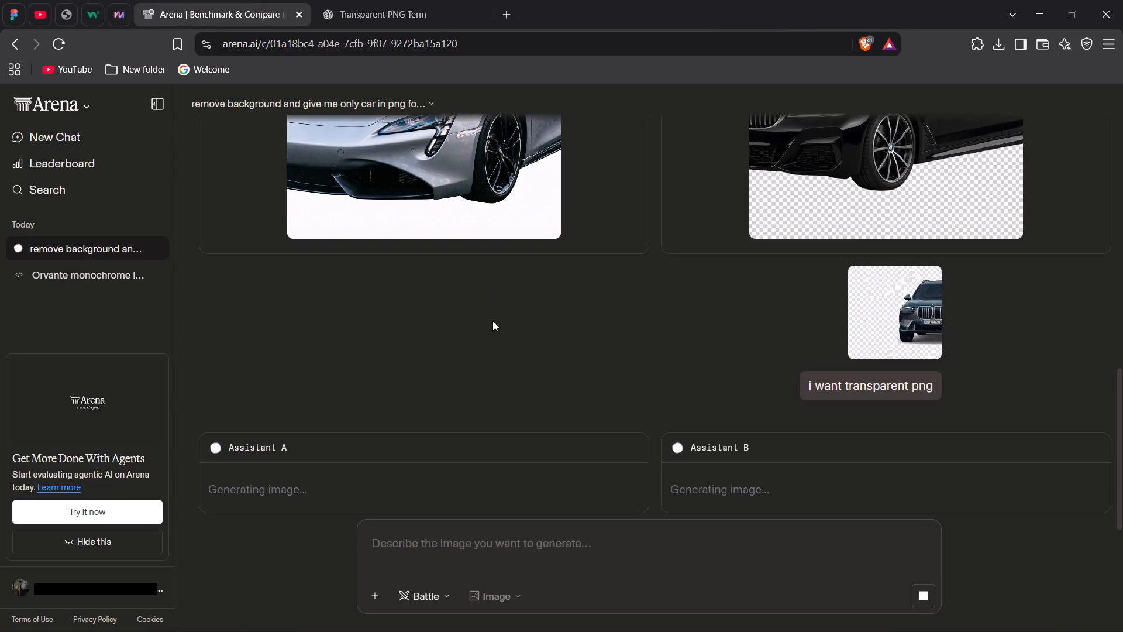
scroll(492, 321, down, 1)
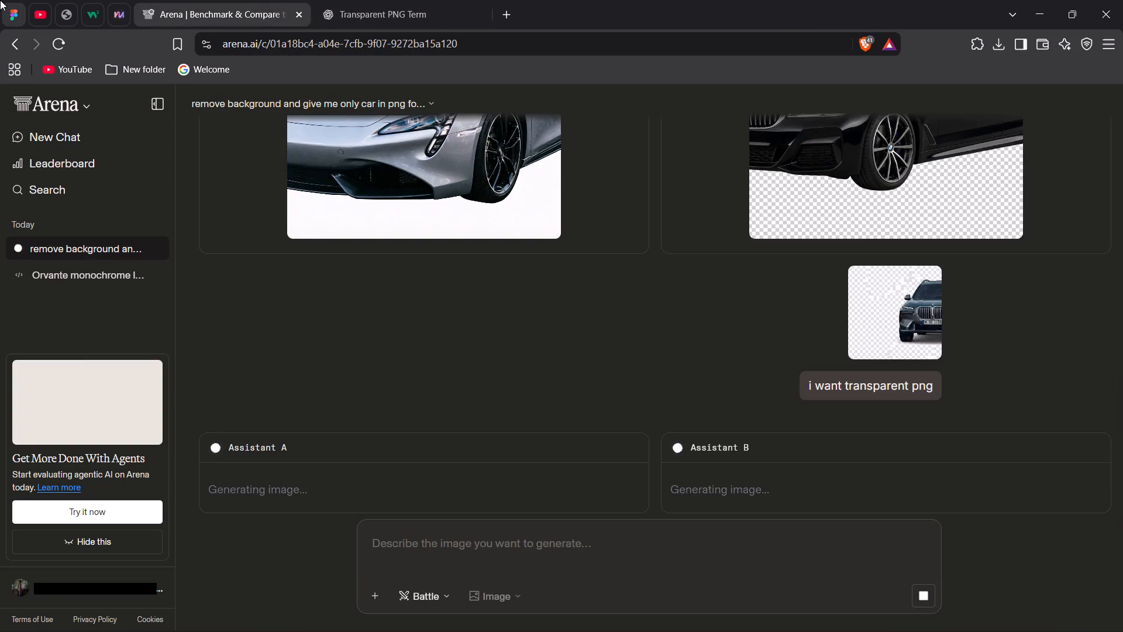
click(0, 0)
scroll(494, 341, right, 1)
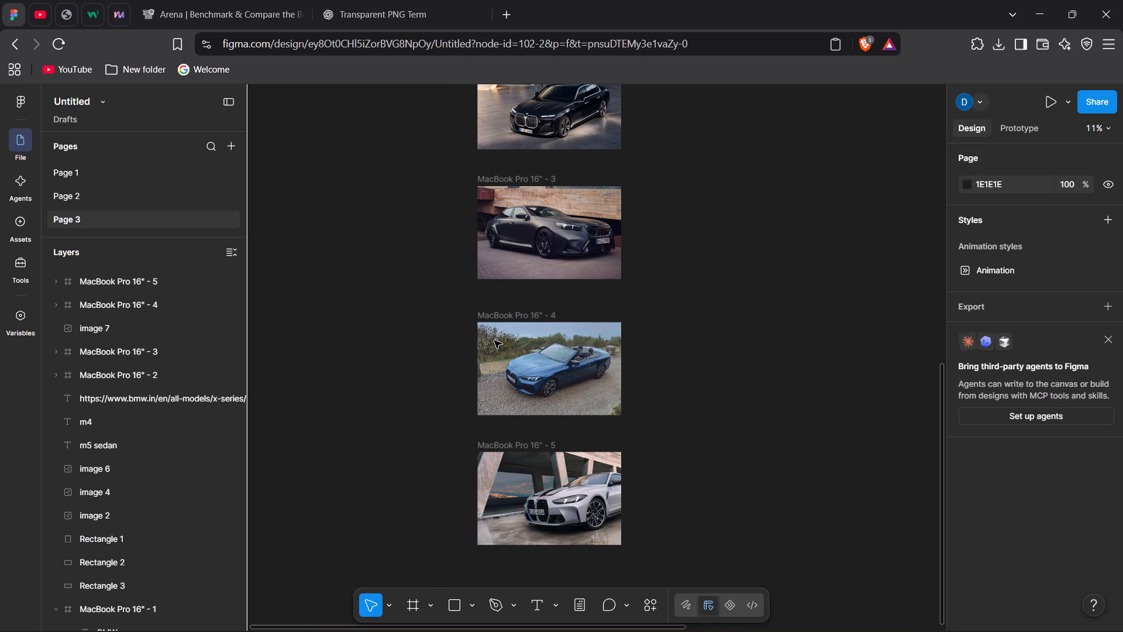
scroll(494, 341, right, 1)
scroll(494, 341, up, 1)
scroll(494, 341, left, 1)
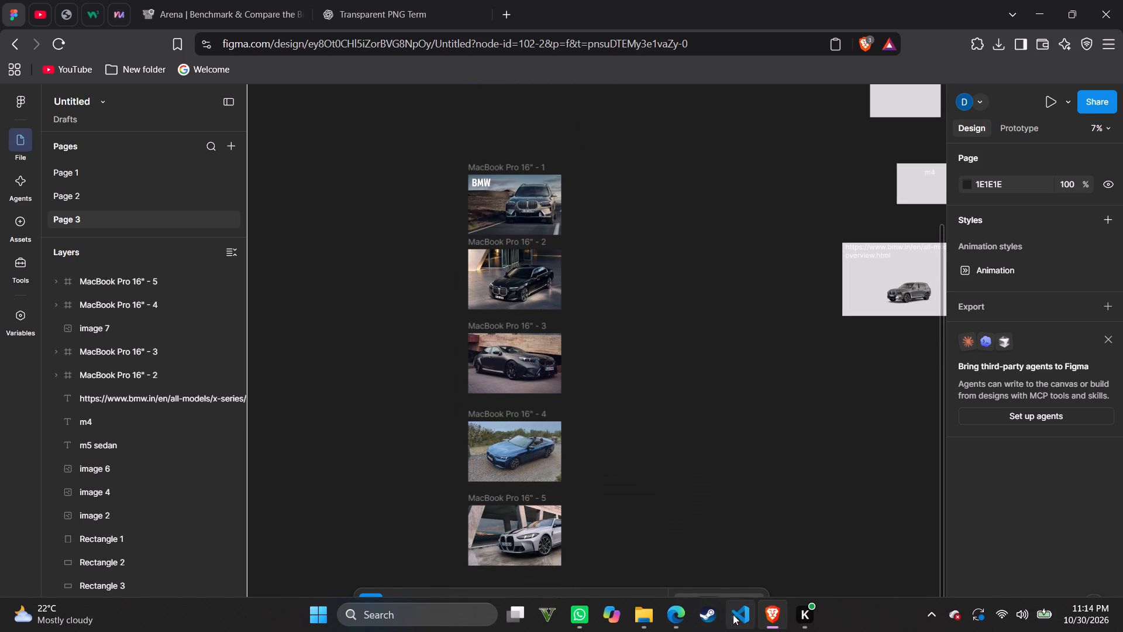
Switch to Visual Studio Code, skim the 1.144 release notes, and close them.
click(733, 614)
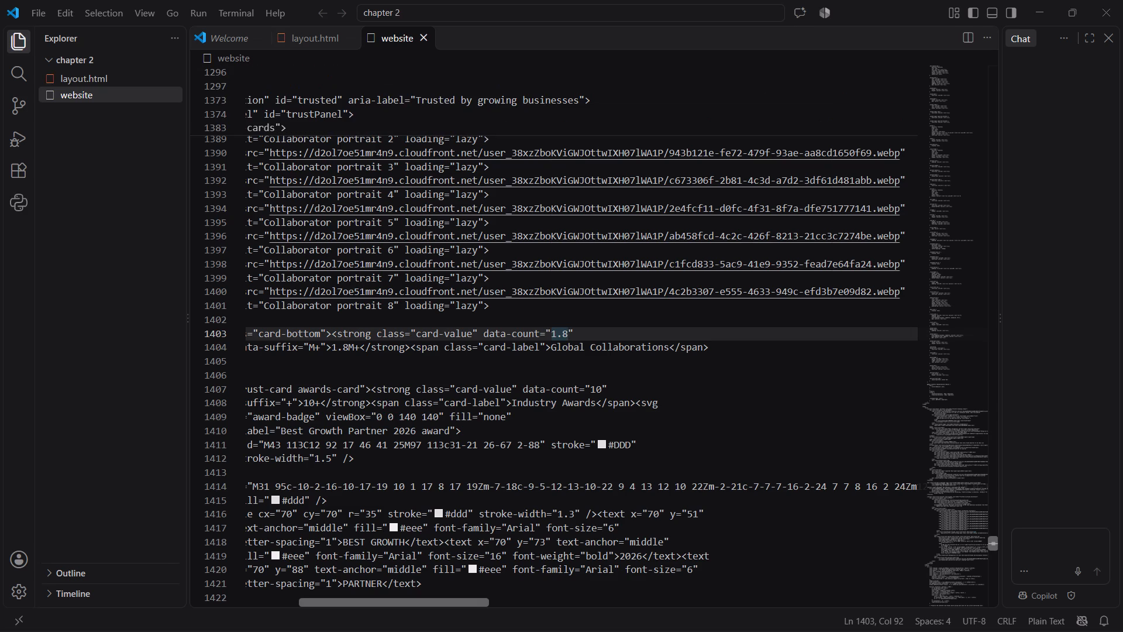
click(946, 43)
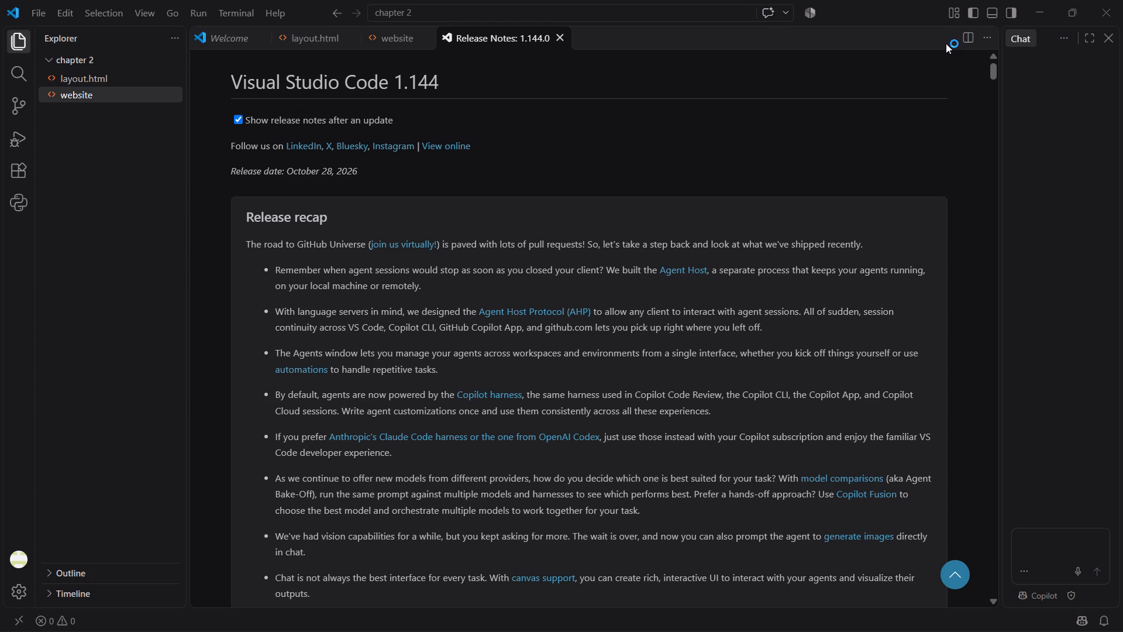
scroll(618, 435, down, 11)
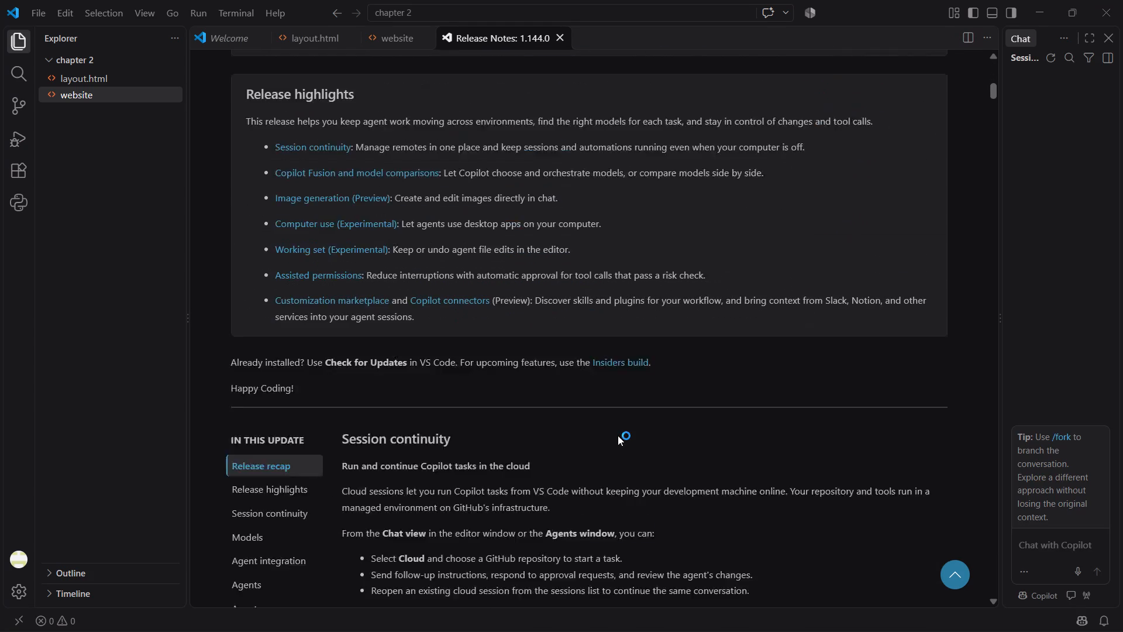
scroll(618, 435, down, 5)
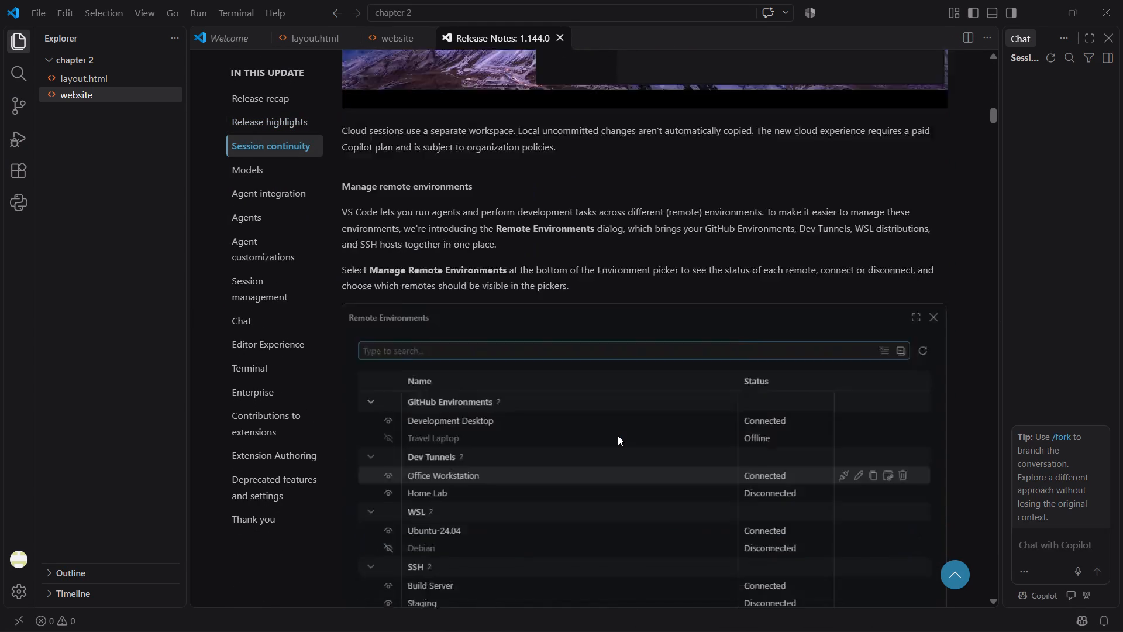
scroll(618, 435, down, 17)
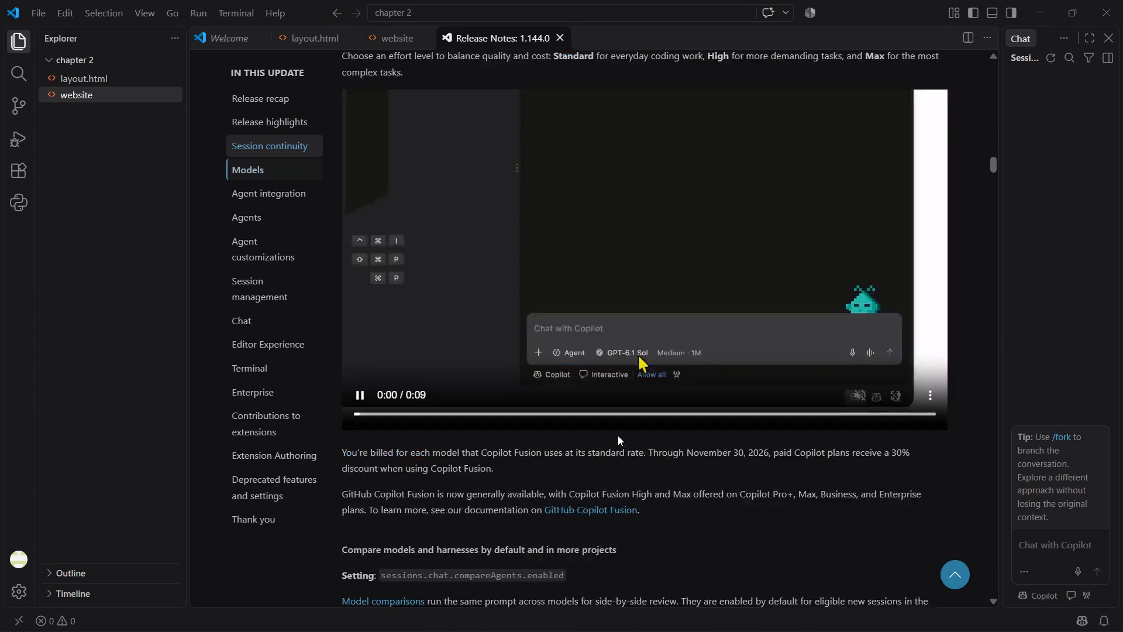
scroll(618, 435, down, 8)
scroll(618, 435, up, 20)
scroll(618, 435, up, 11)
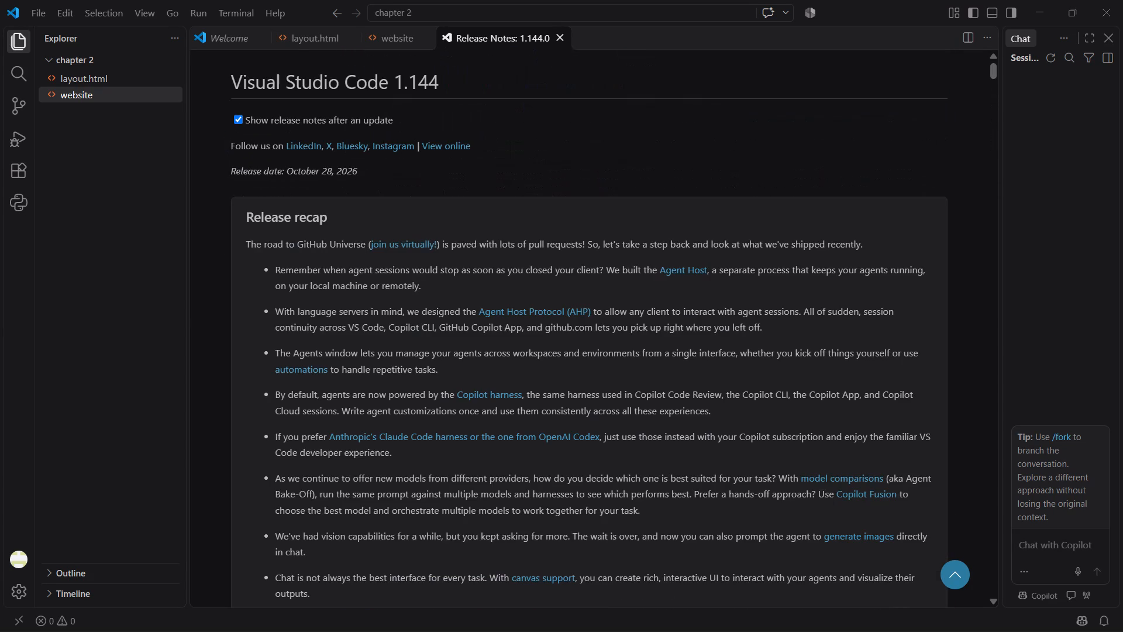
click(949, 573)
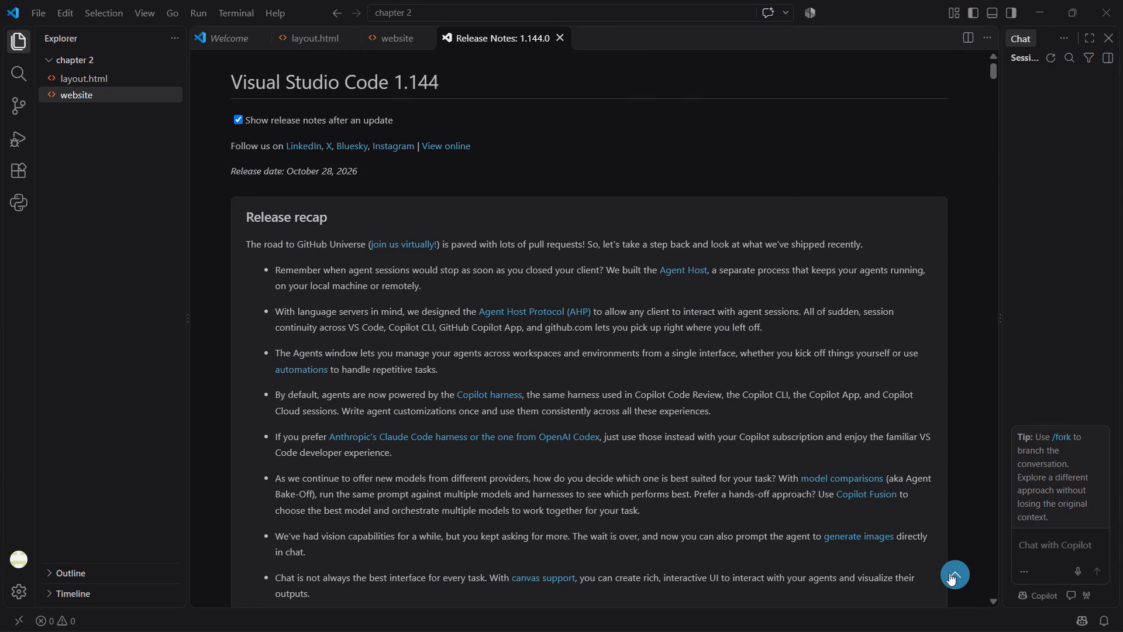
click(949, 573)
click(559, 41)
Preview the website file in the browser, look through the Orvante page down to the trust section, and close the preview.
click(950, 39)
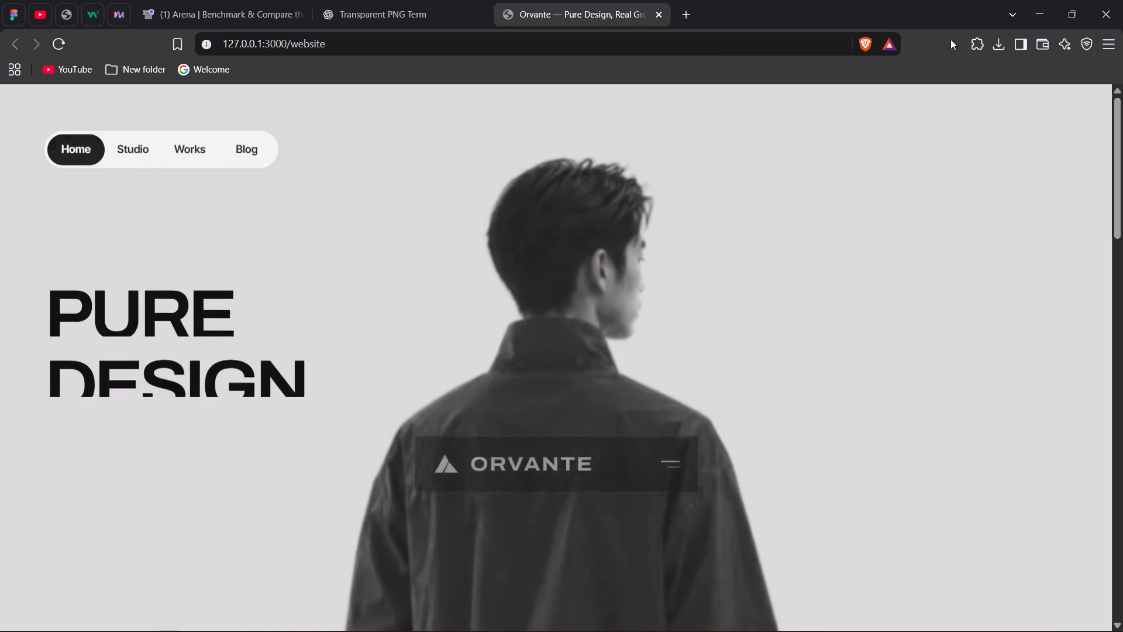
scroll(500, 332, down, 11)
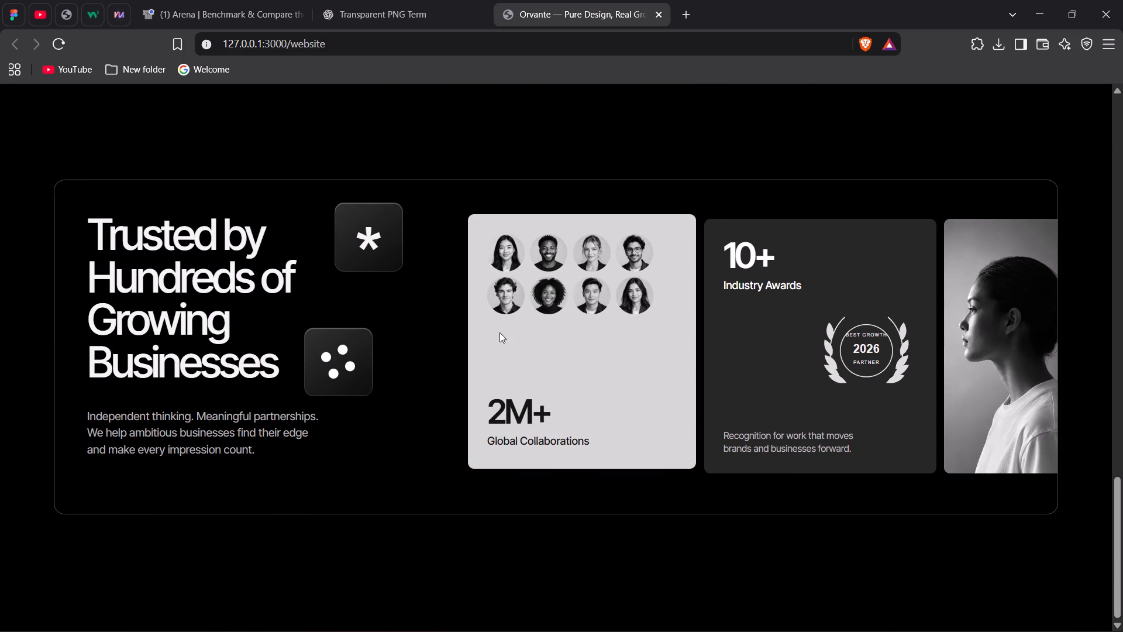
scroll(500, 332, up, 16)
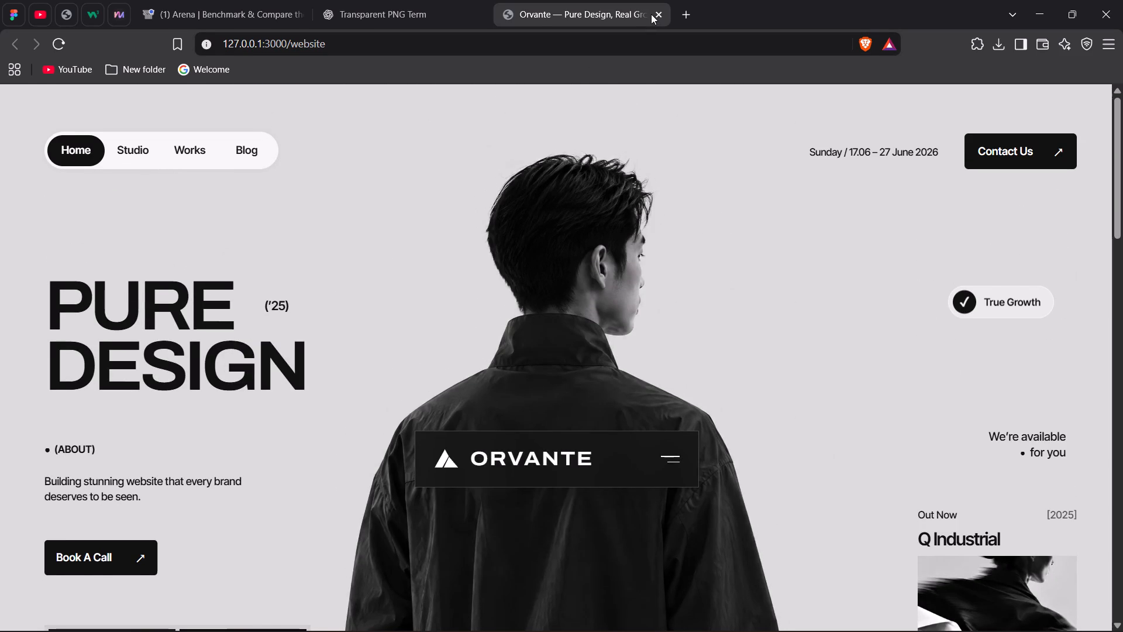
click(657, 12)
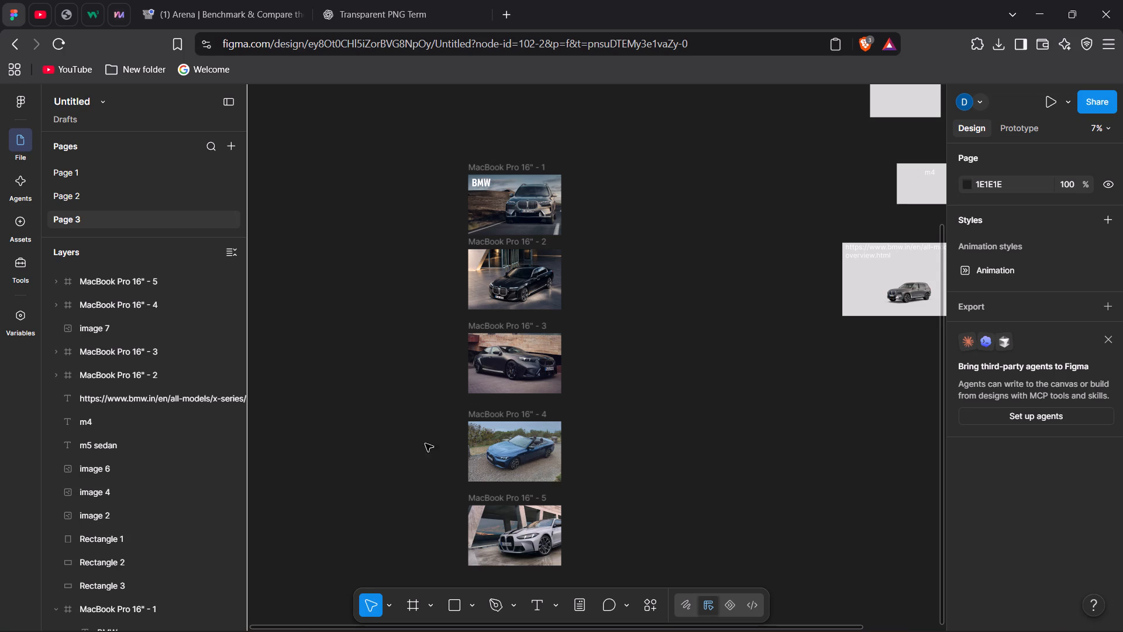
Switch back to Visual Studio Code and open layout.html to view its markup.
click(729, 627)
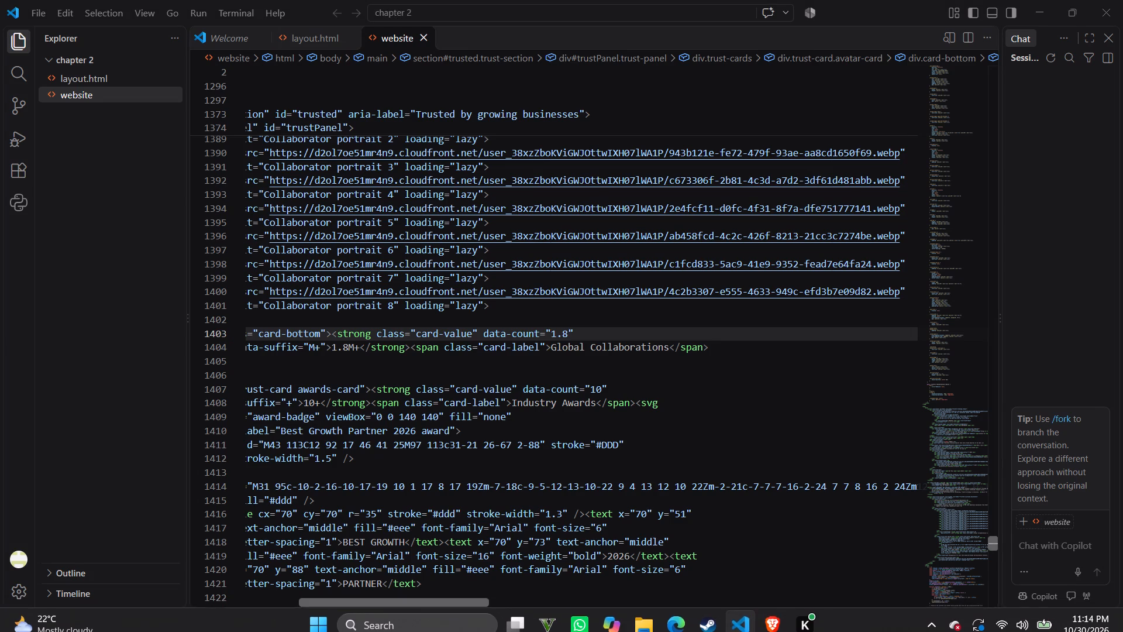
click(82, 75)
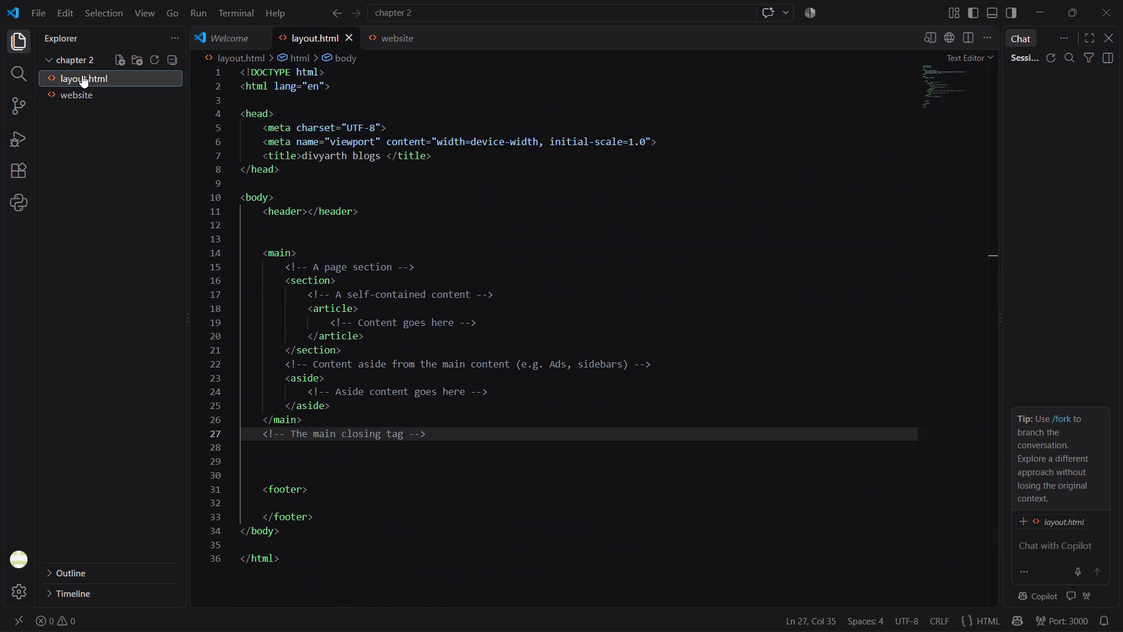
scroll(360, 321, up, 4)
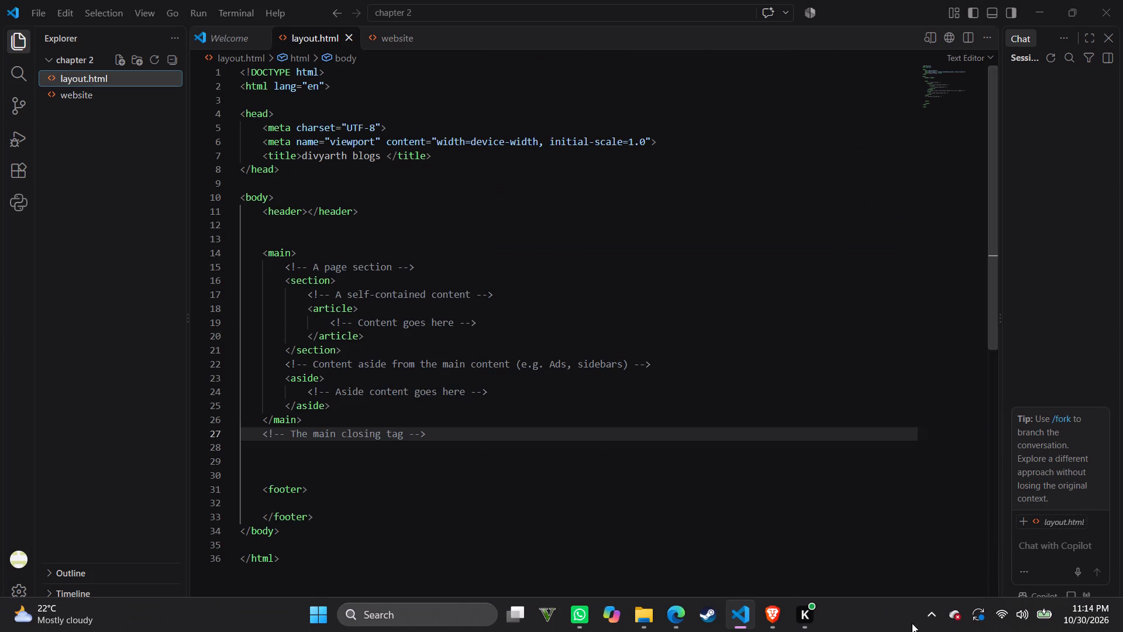
Return to the Arena chat in Brave, enlarge Assistant A's BMW cutout, and copy the image.
click(777, 610)
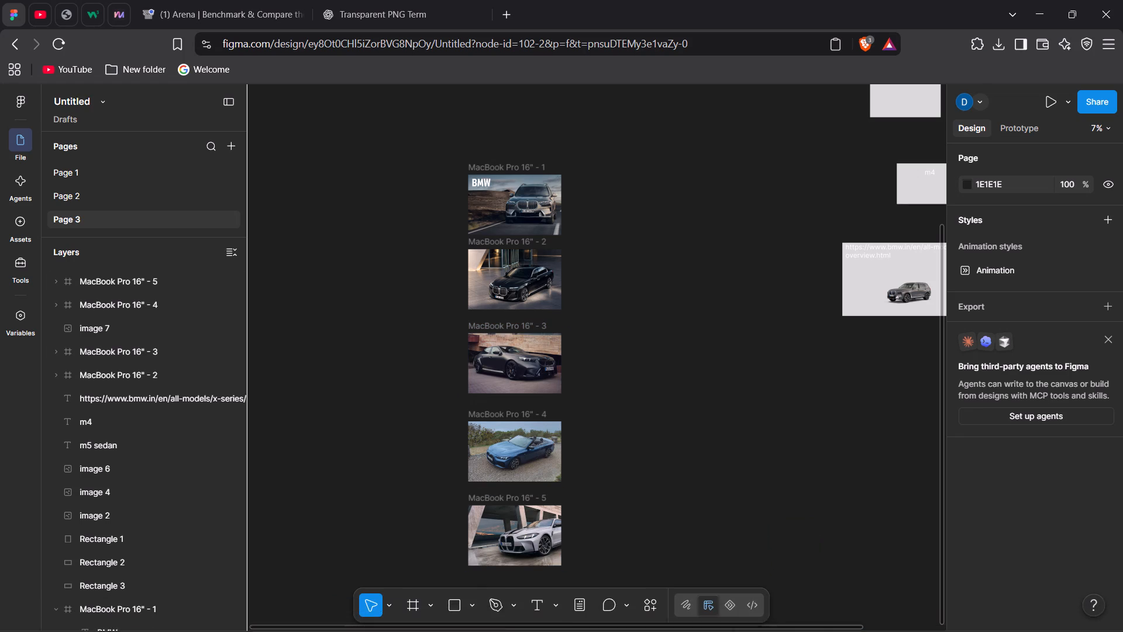
click(375, 0)
click(249, 0)
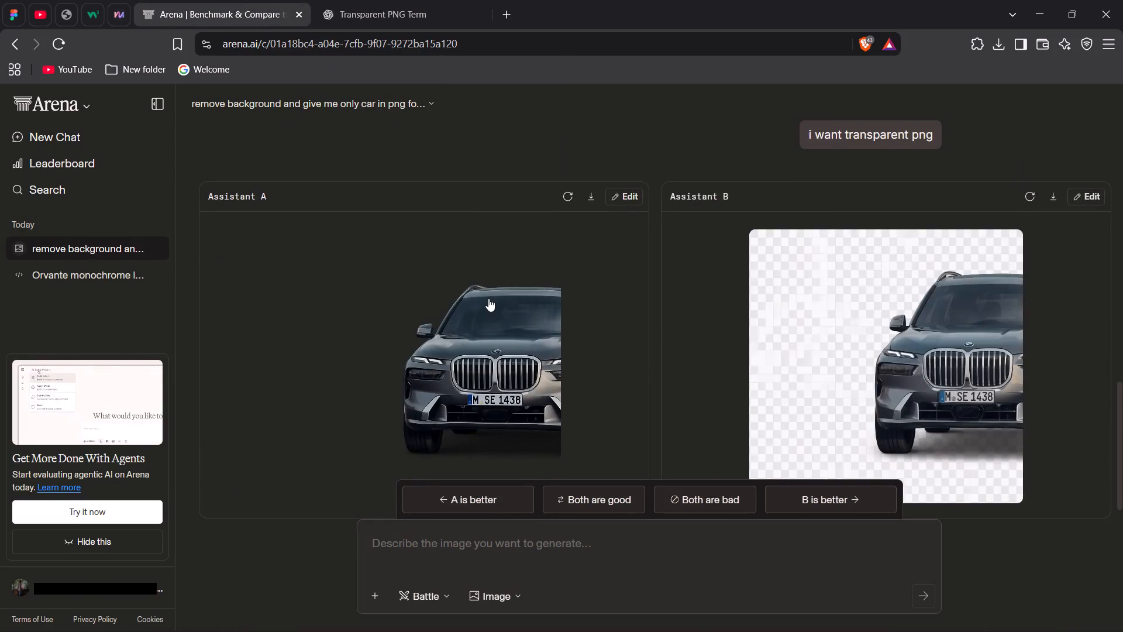
click(488, 298)
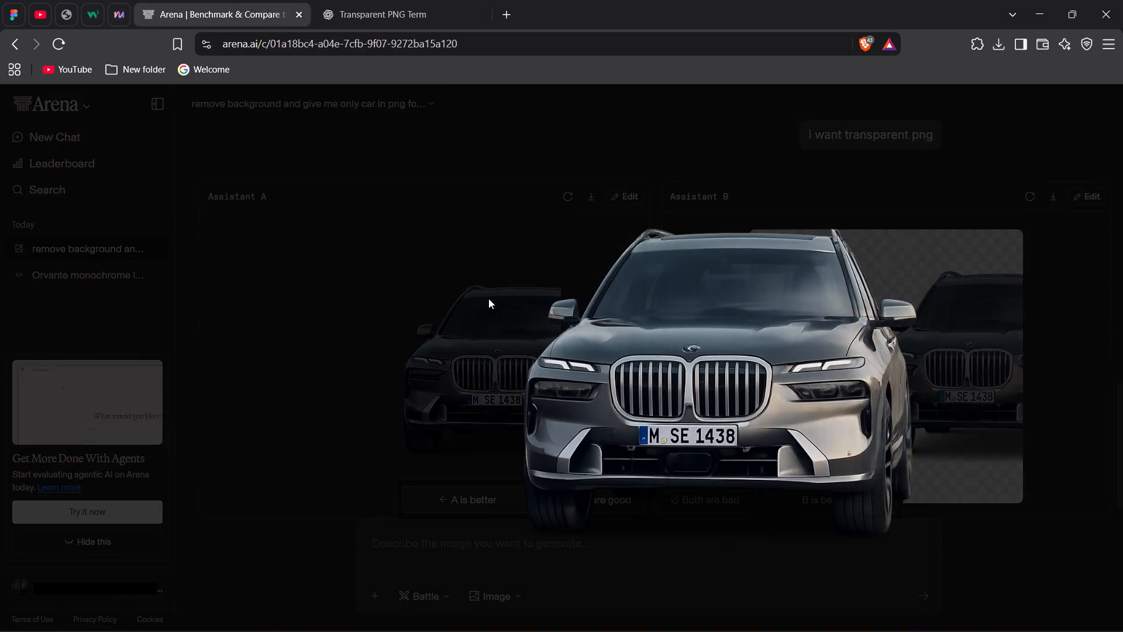
right_click(693, 339)
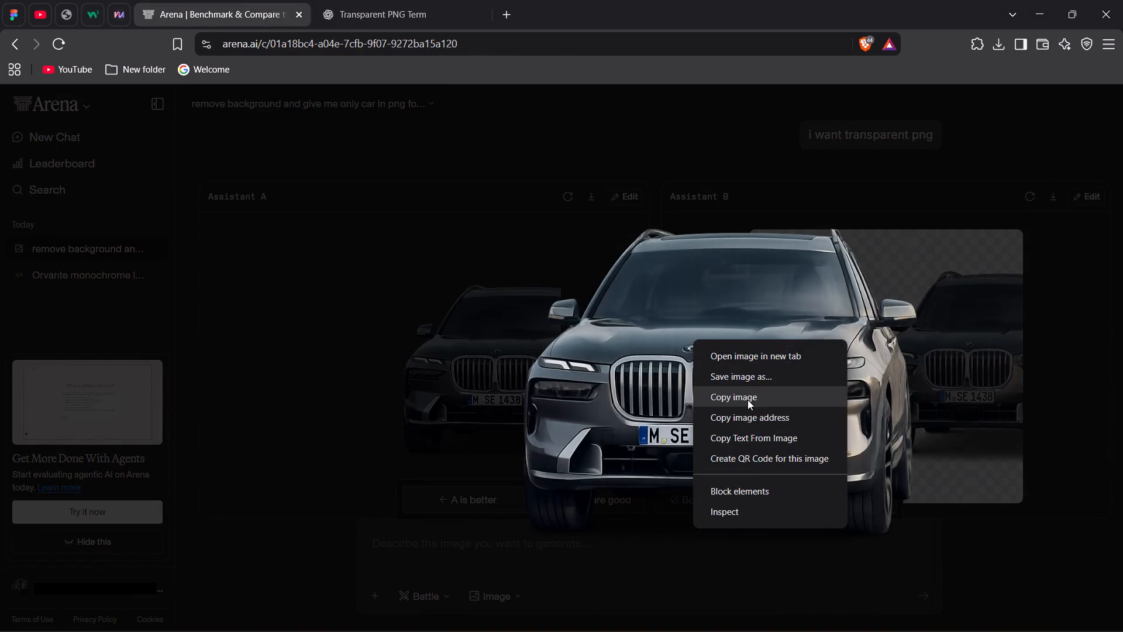
click(747, 400)
Paste the copied car cutout into the Figma file and move it into the MacBook Pro 16" - 1 frame at X 0, Y 0.
click(11, 0)
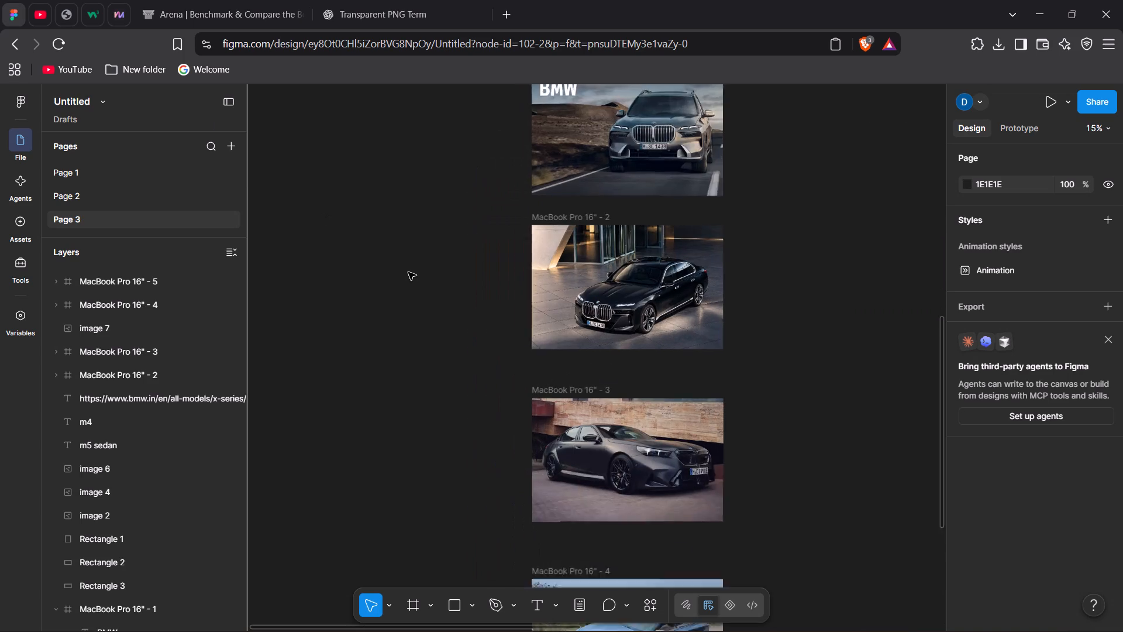
right_click(408, 272)
click(478, 290)
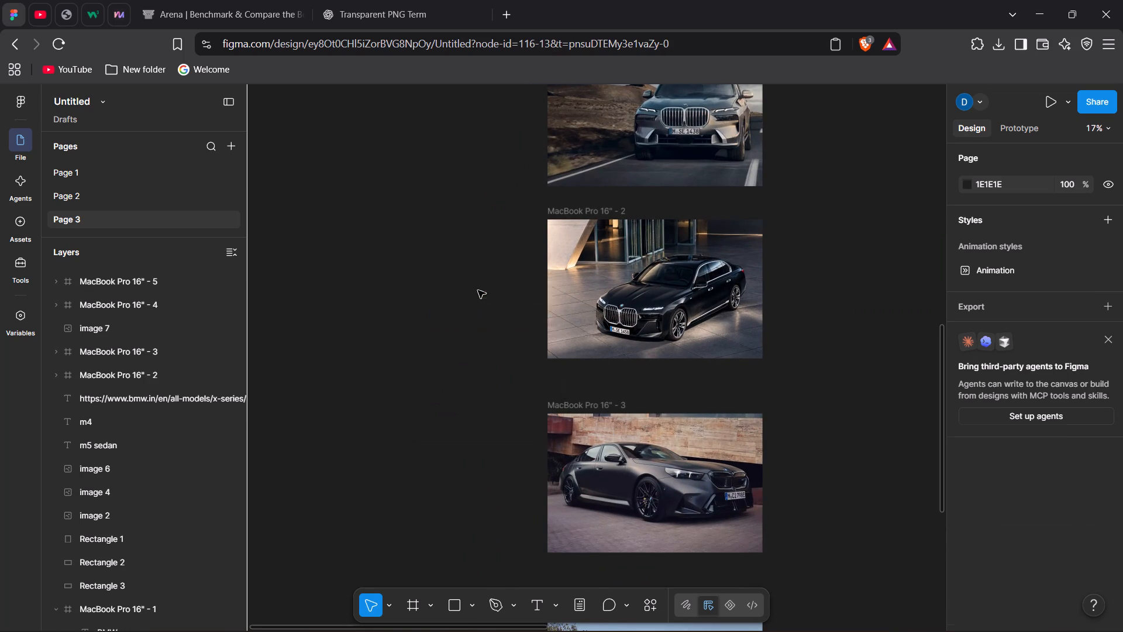
drag(526, 345, 712, 47)
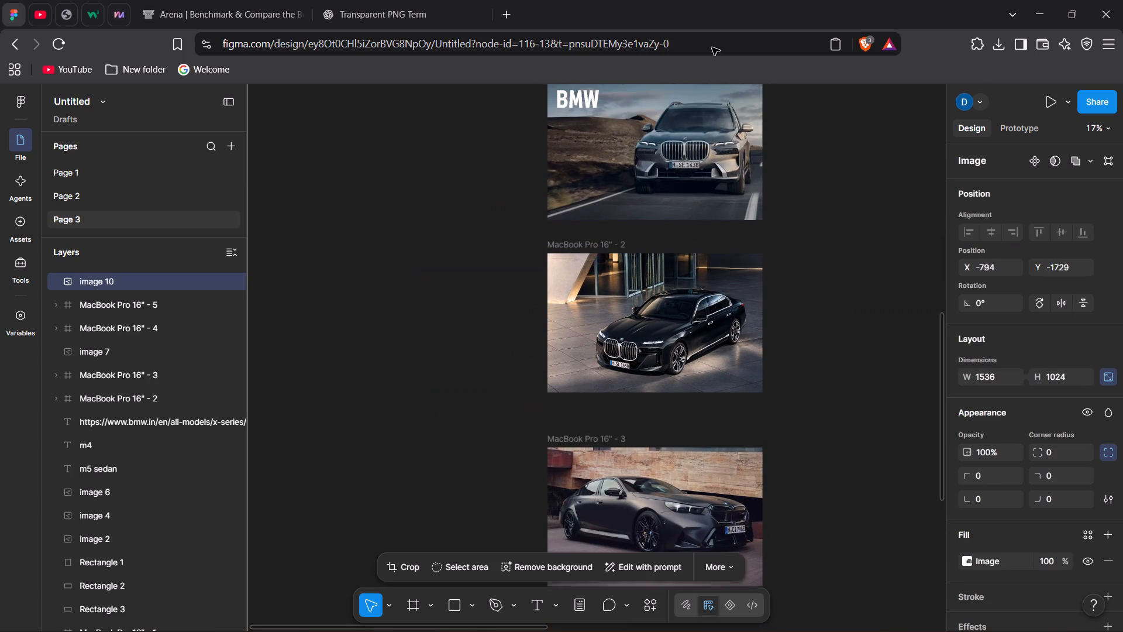
drag(712, 47, 664, 255)
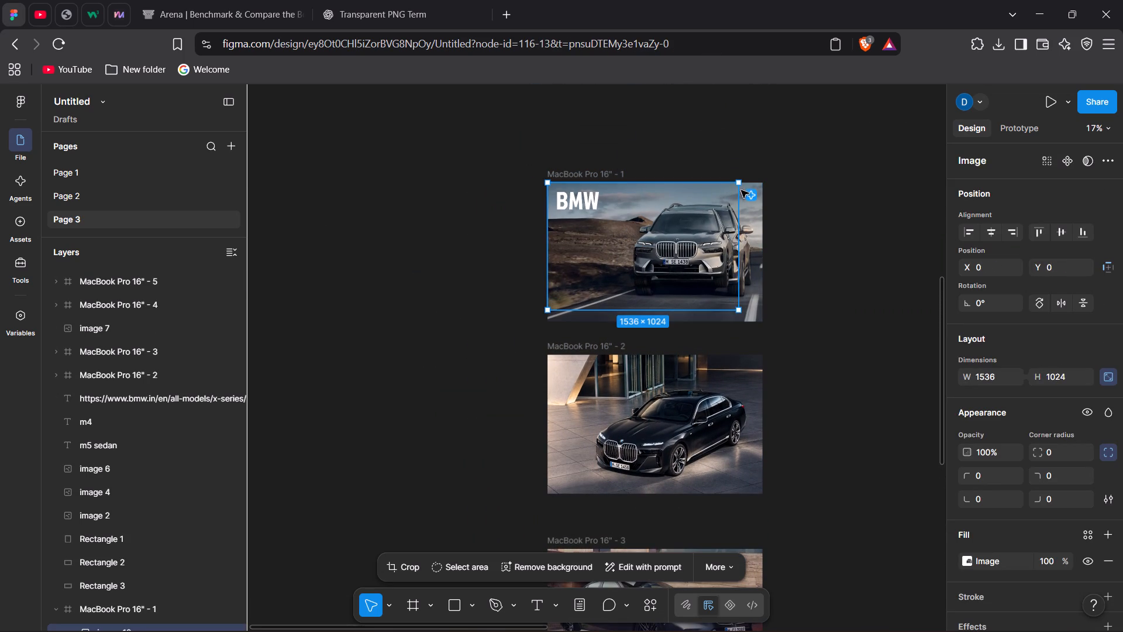
Enlarge the car cutout to about 1799 × 1200 and lay it over the background car at about X -106, Y -65.
drag(739, 183, 756, 182)
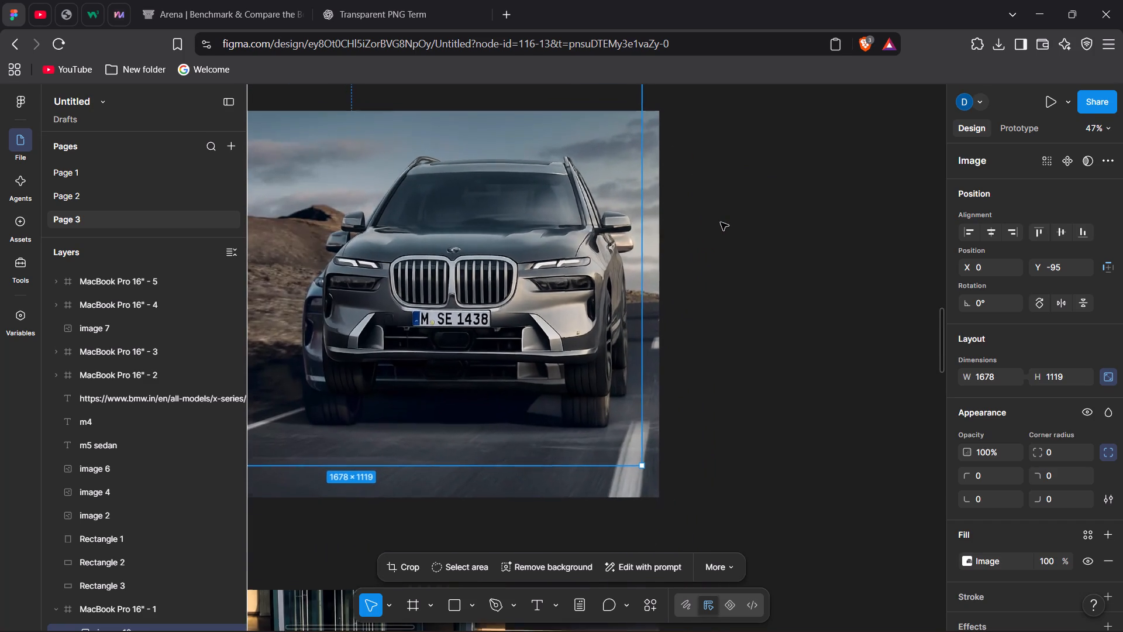
drag(494, 300, 470, 326)
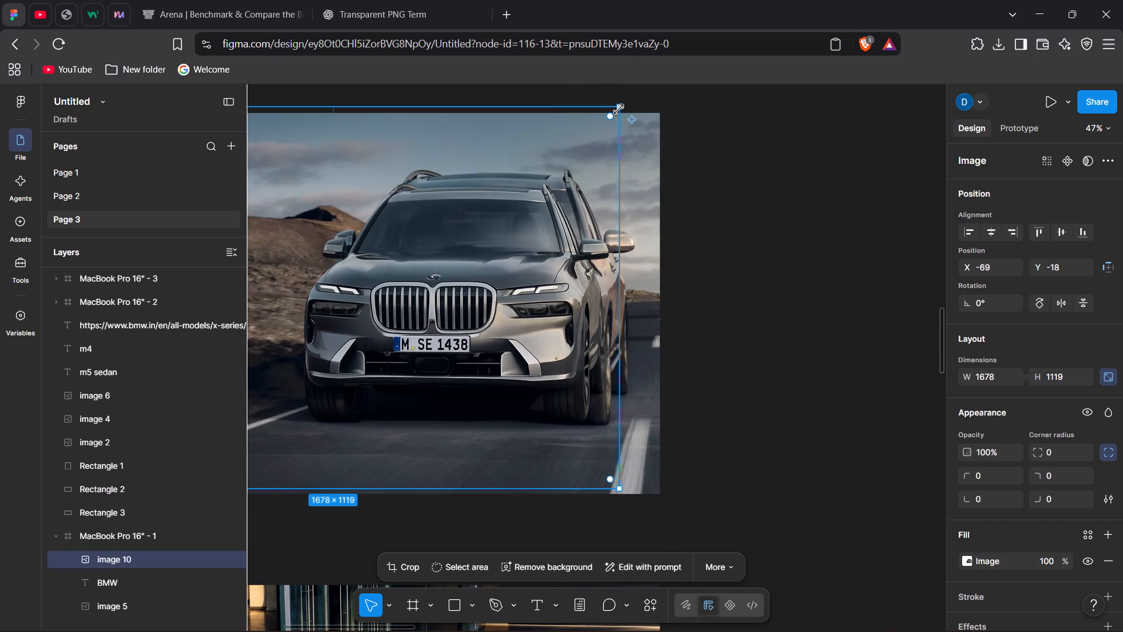
drag(619, 105, 642, 93)
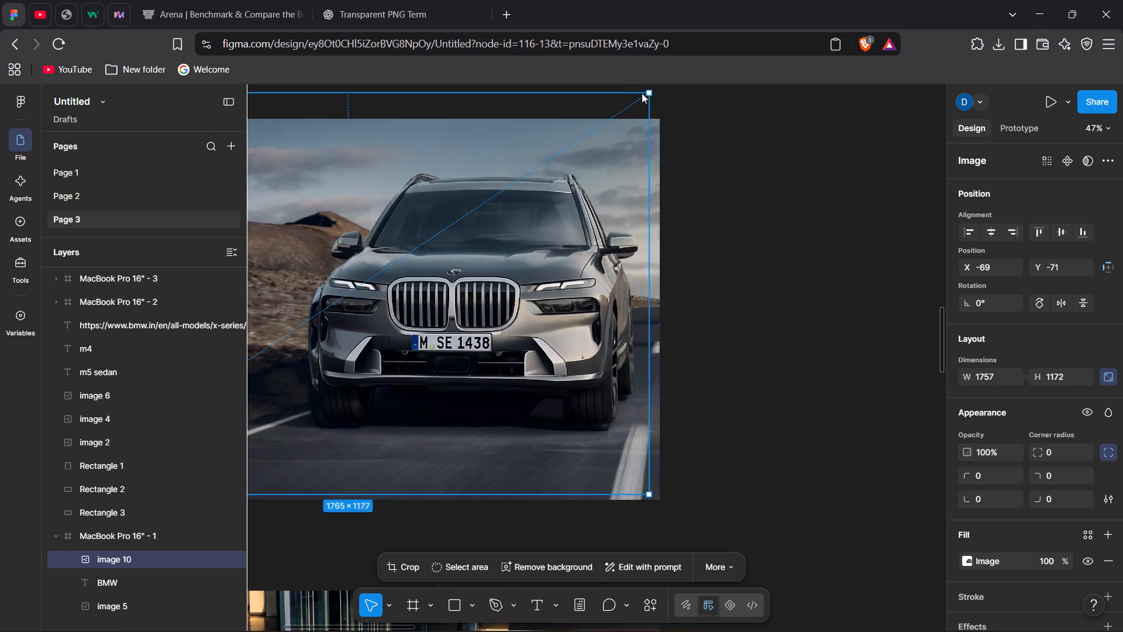
drag(642, 93, 580, 127)
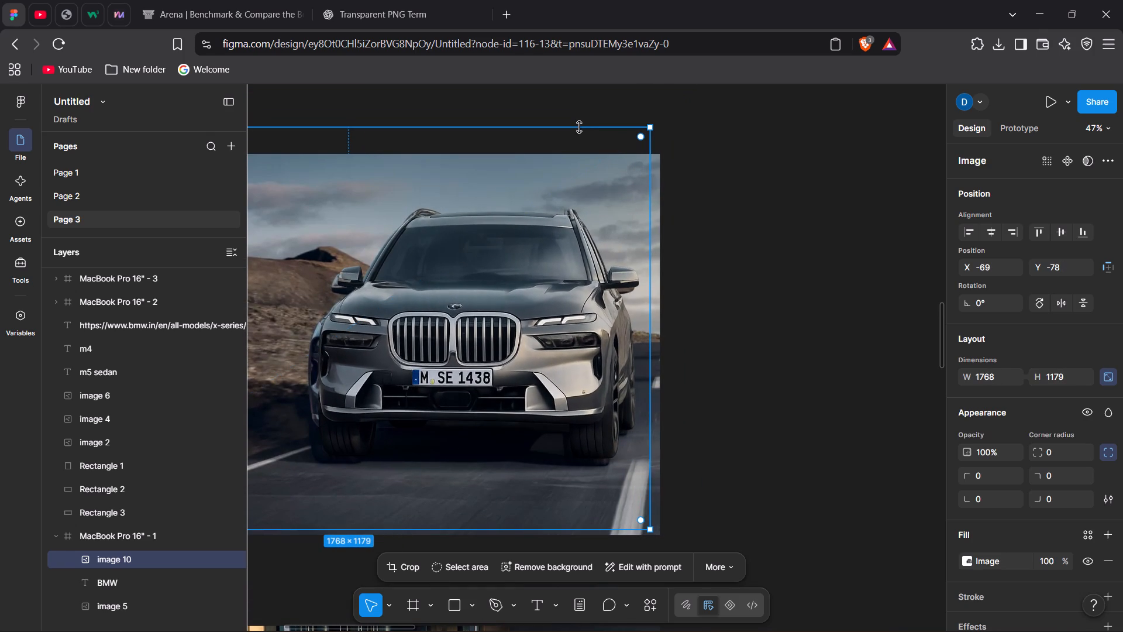
click(398, 329)
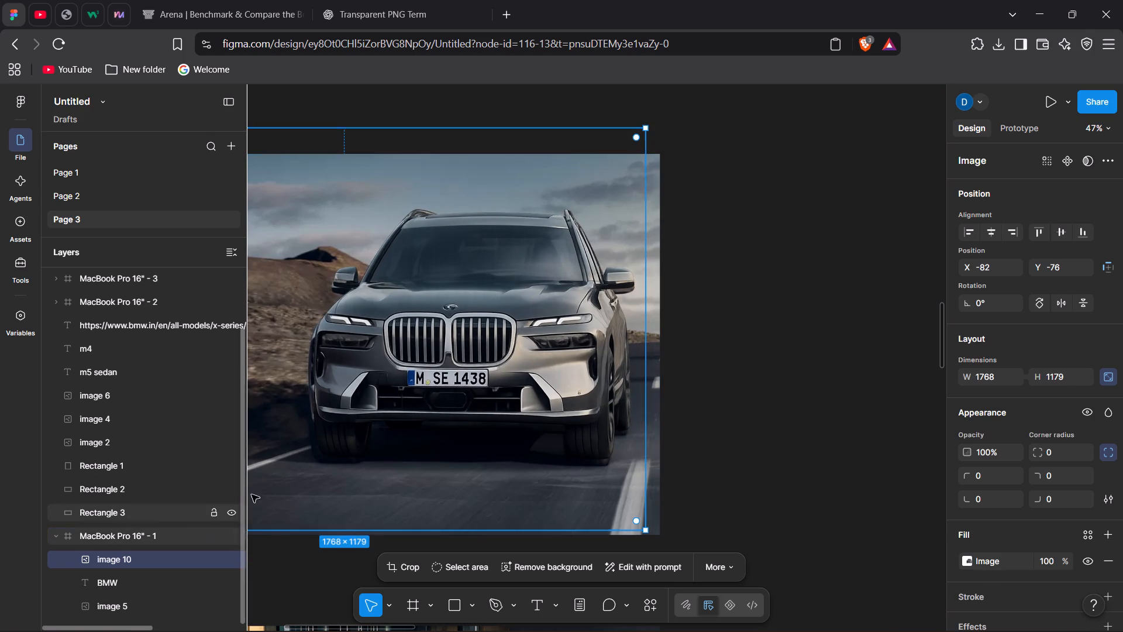
drag(645, 126, 657, 119)
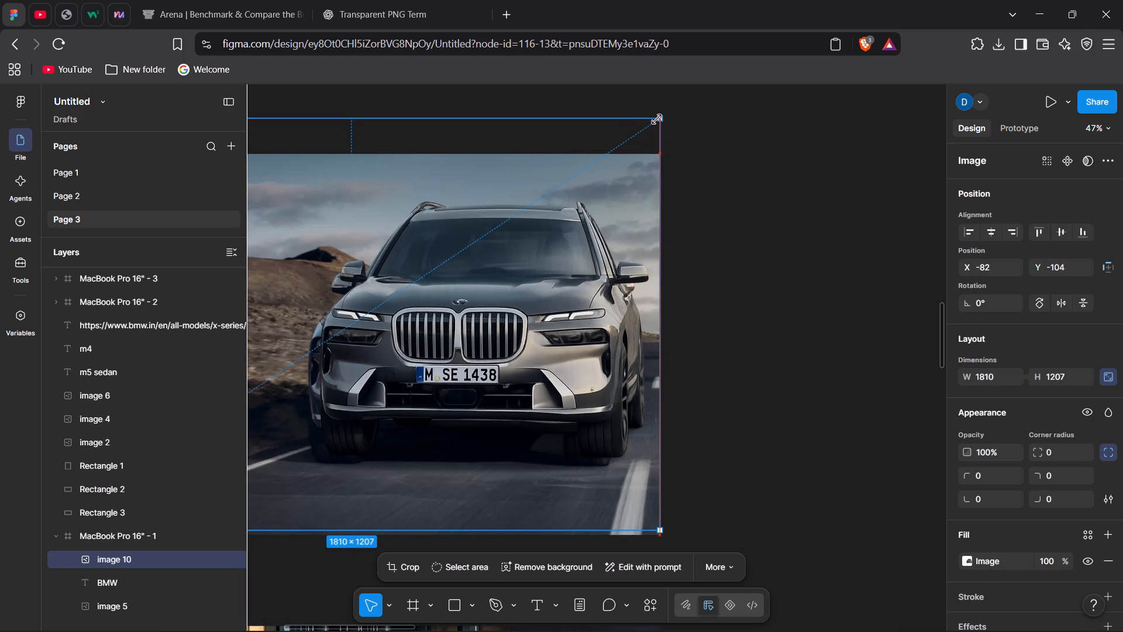
drag(657, 119, 653, 121)
drag(535, 259, 527, 269)
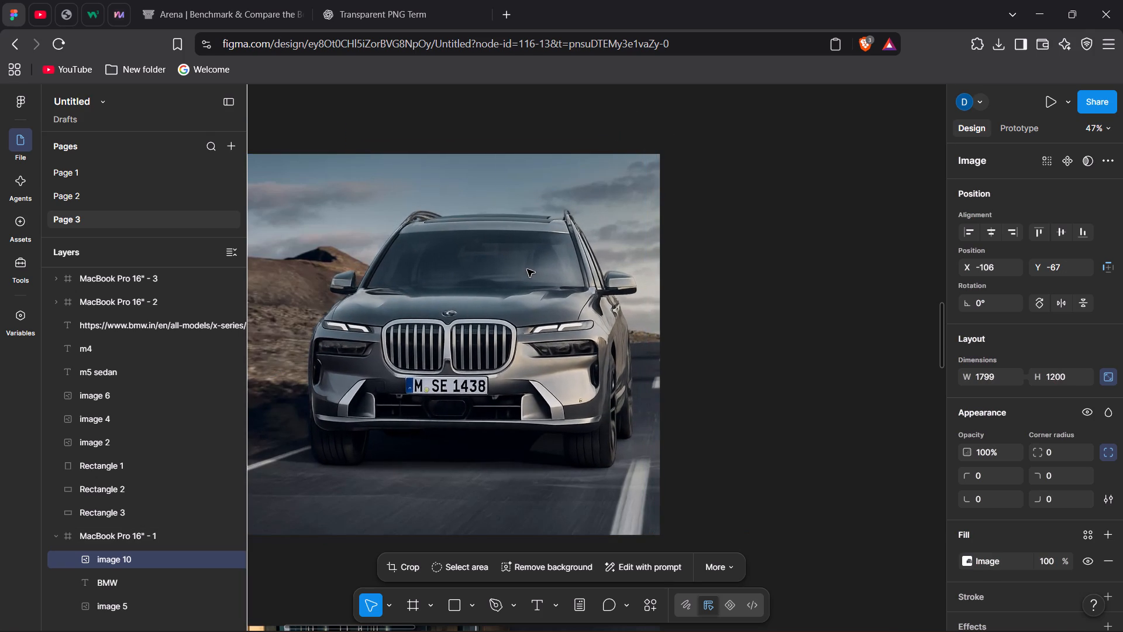
drag(527, 269, 526, 270)
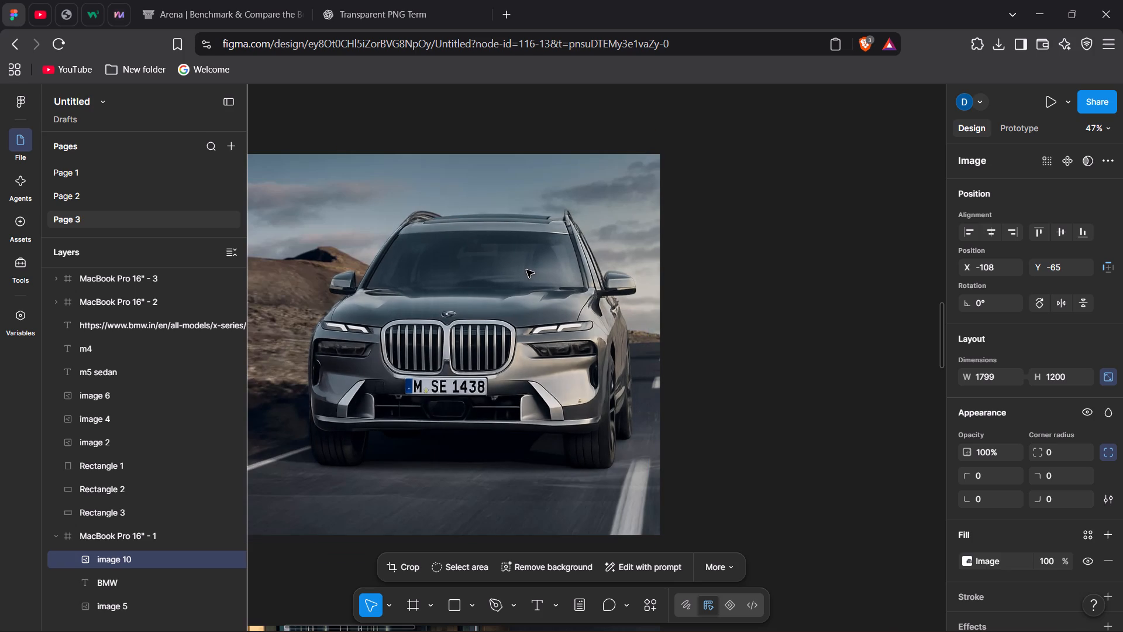
drag(526, 270, 527, 270)
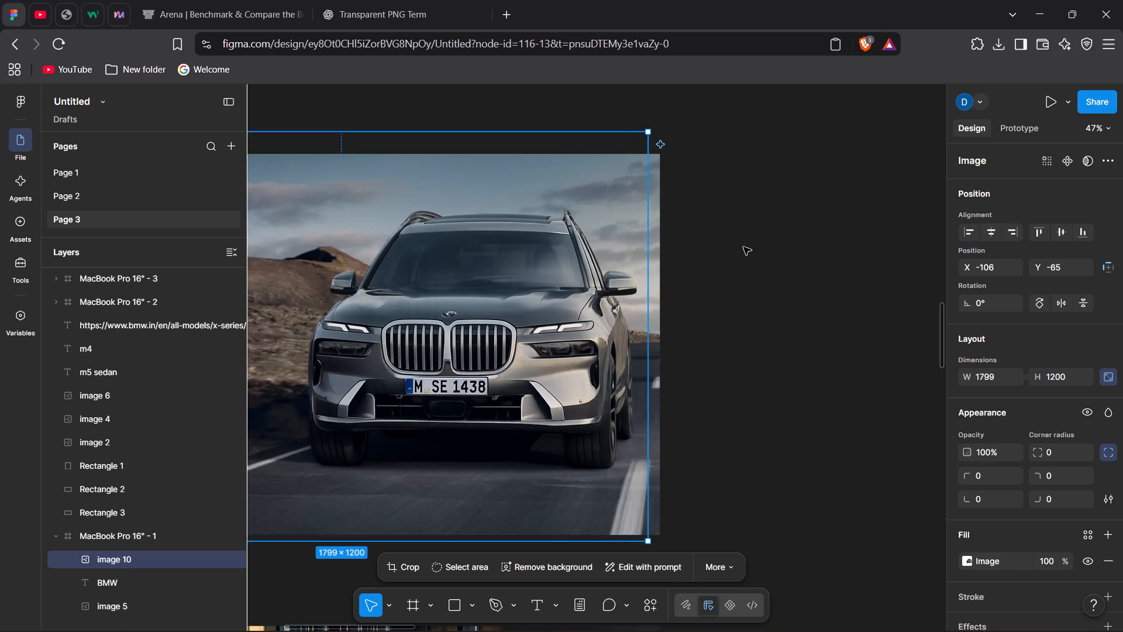
Fine-tune the car cutout's position over the background car to X -110, Y -79, matching the roof and mirror edges.
click(767, 267)
scroll(526, 320, right, 1)
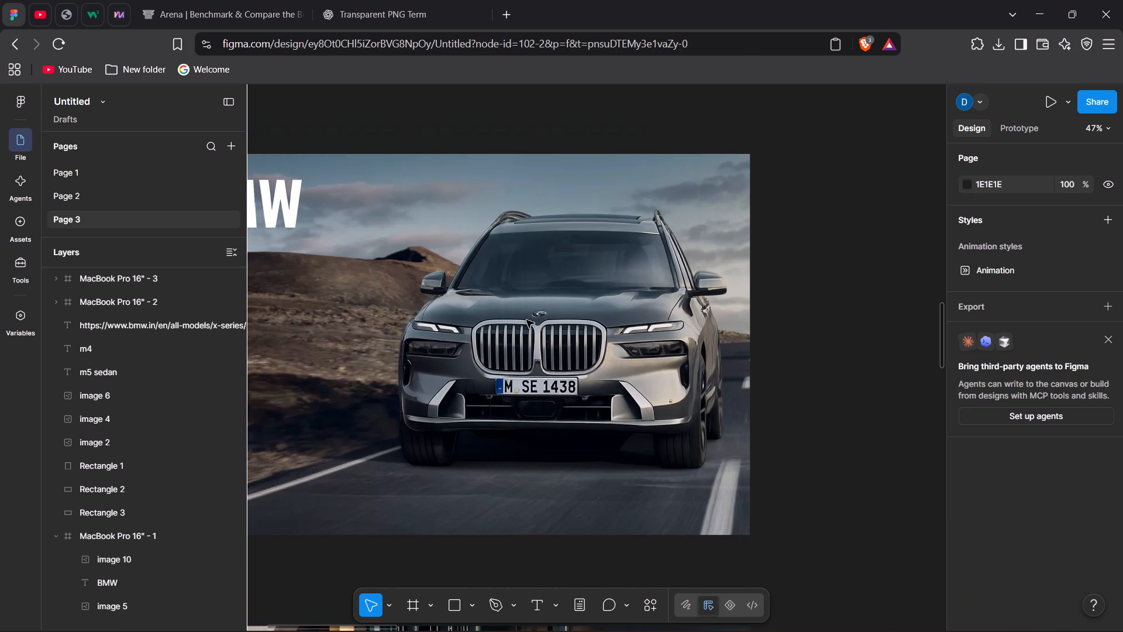
scroll(526, 320, right, 1)
click(595, 327)
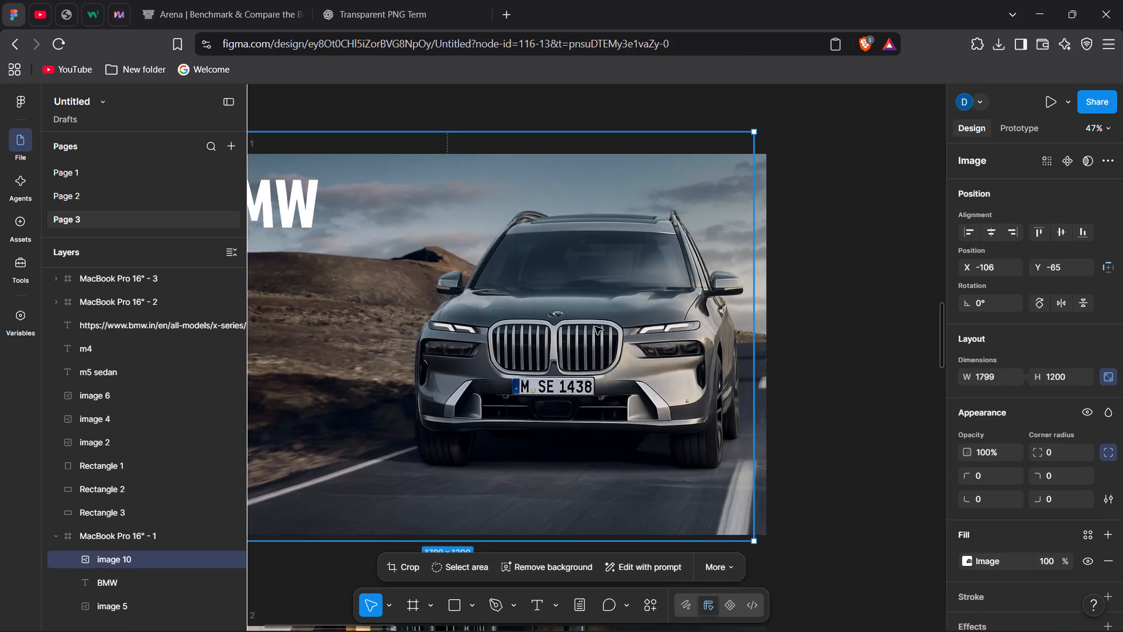
click(639, 313)
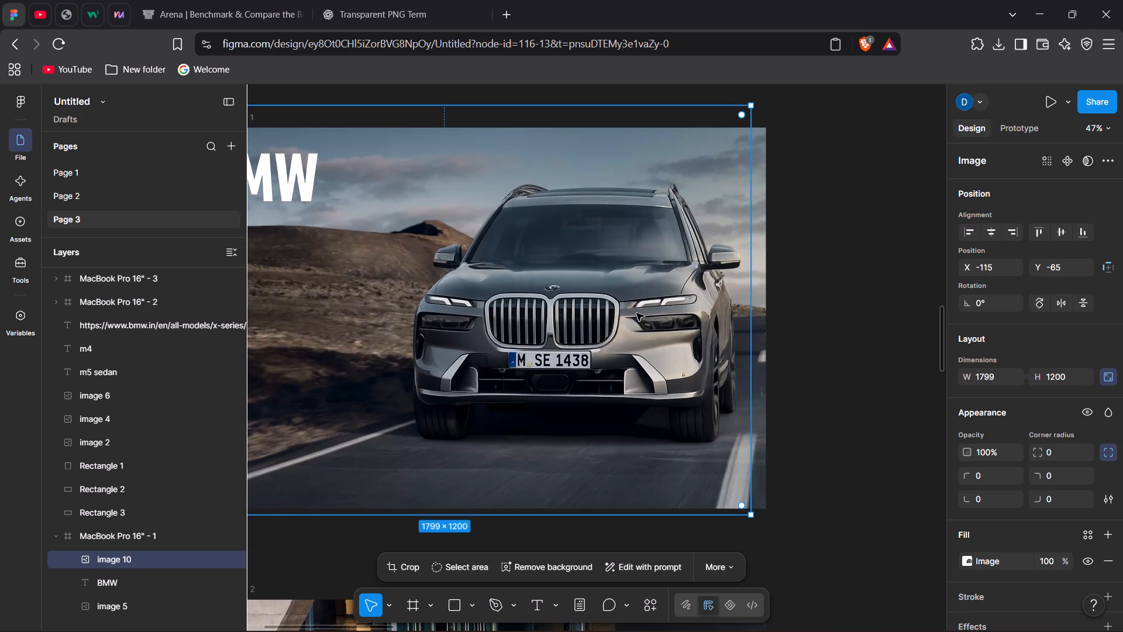
scroll(636, 313, up, 3)
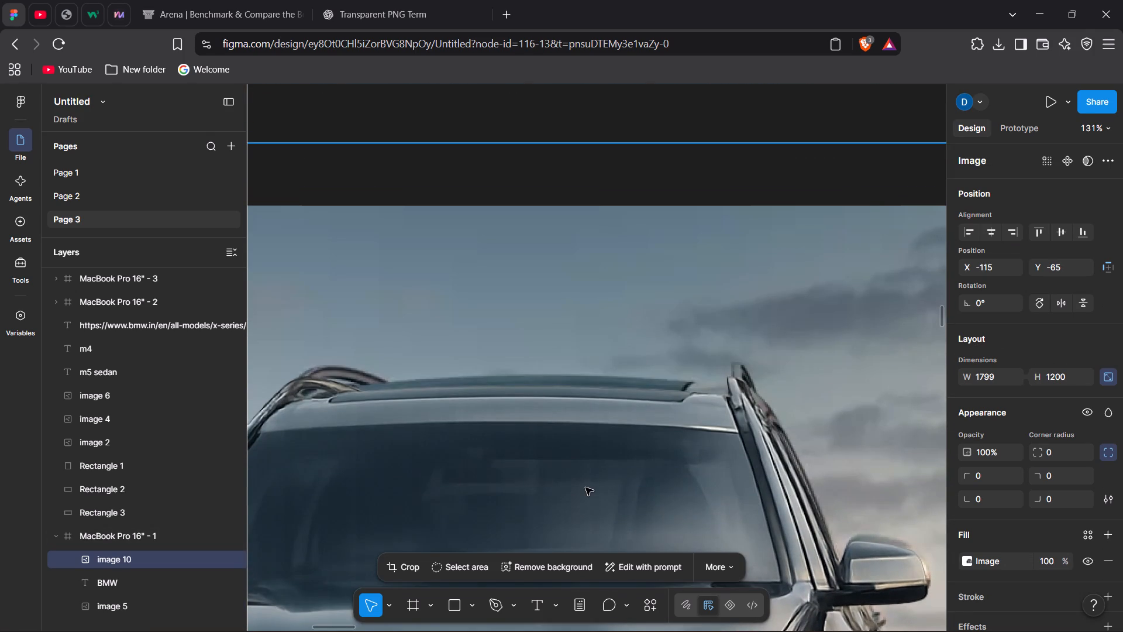
drag(585, 487, 582, 479)
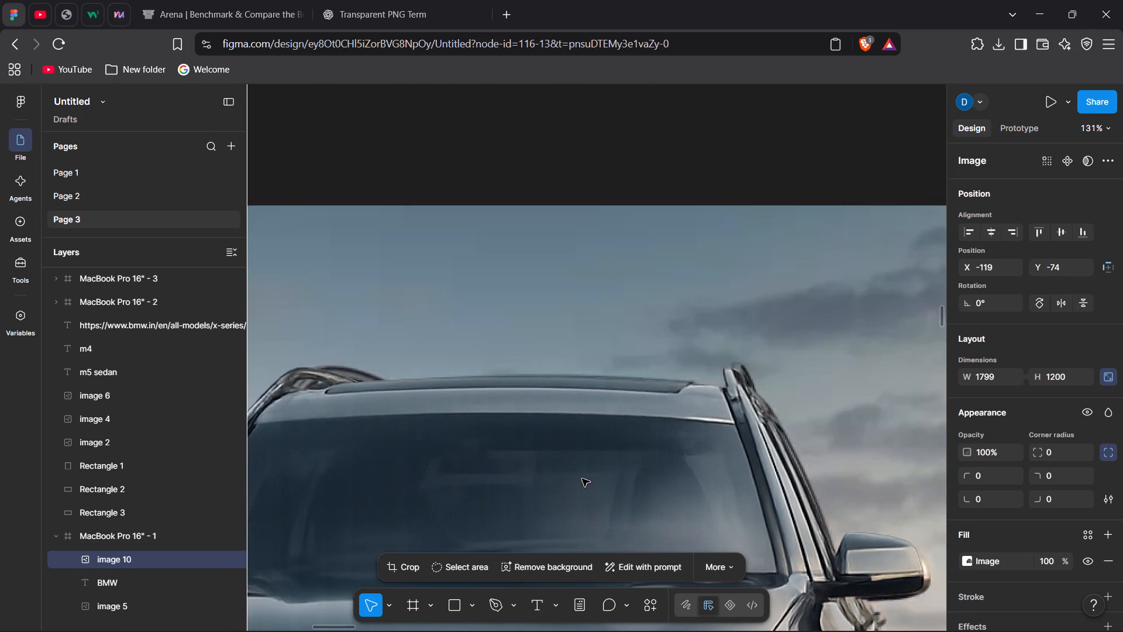
drag(582, 479, 581, 476)
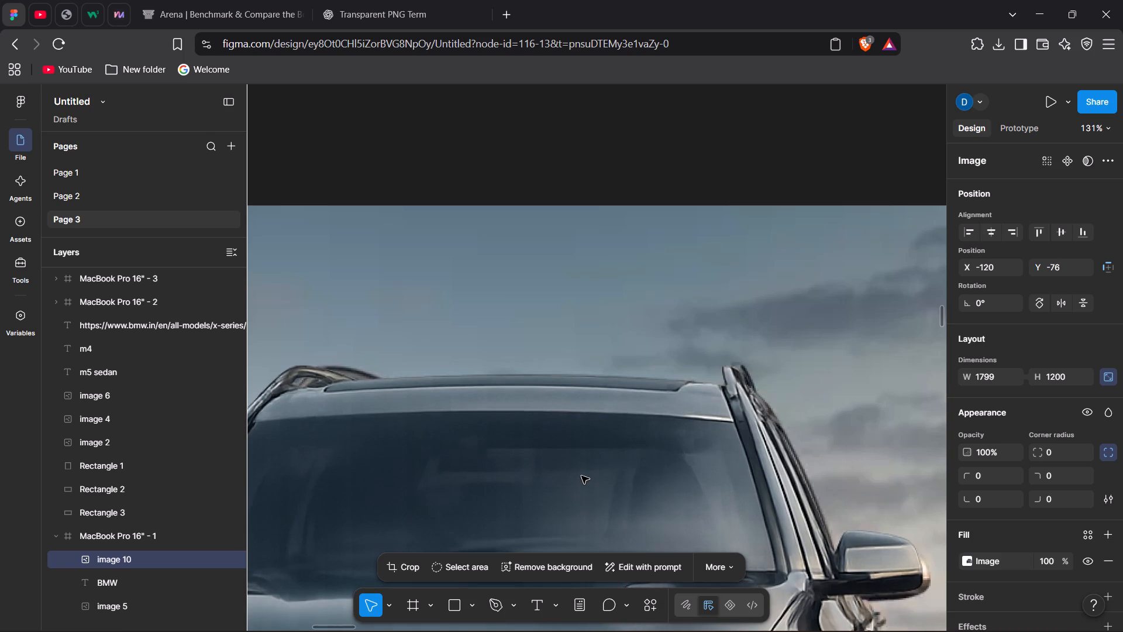
drag(581, 476, 587, 474)
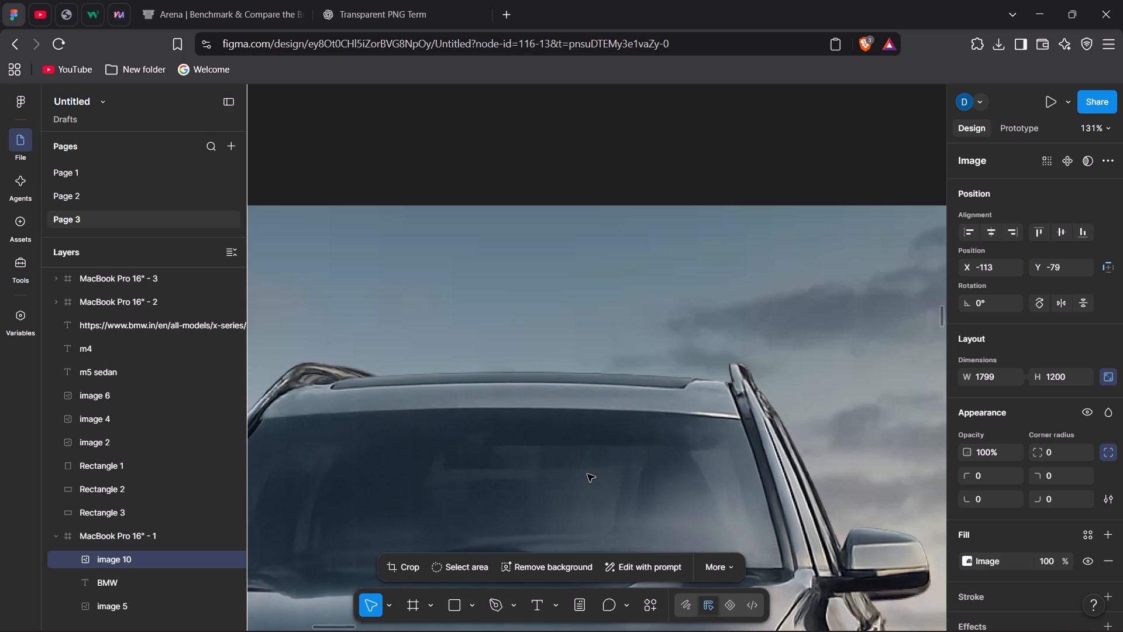
drag(587, 474, 590, 474)
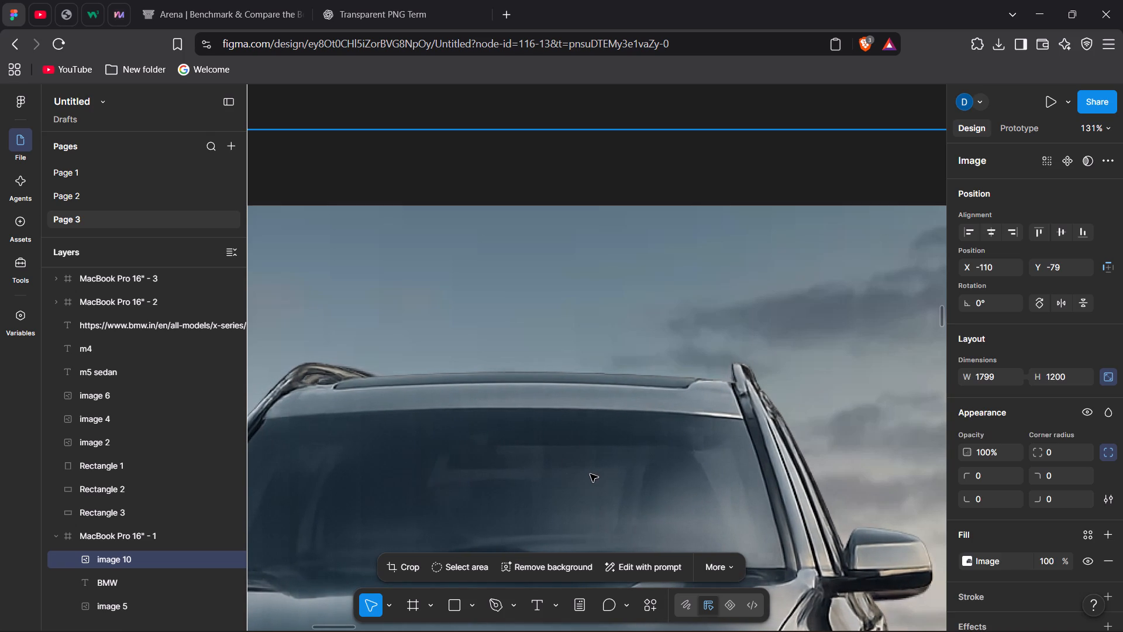
scroll(590, 474, down, 2)
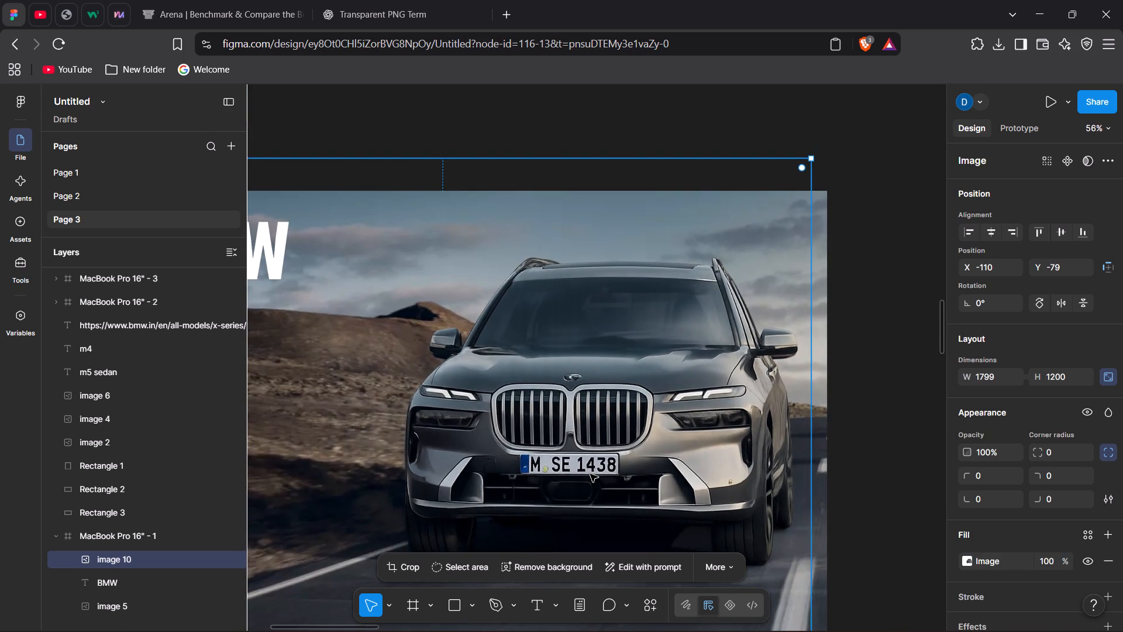
click(915, 437)
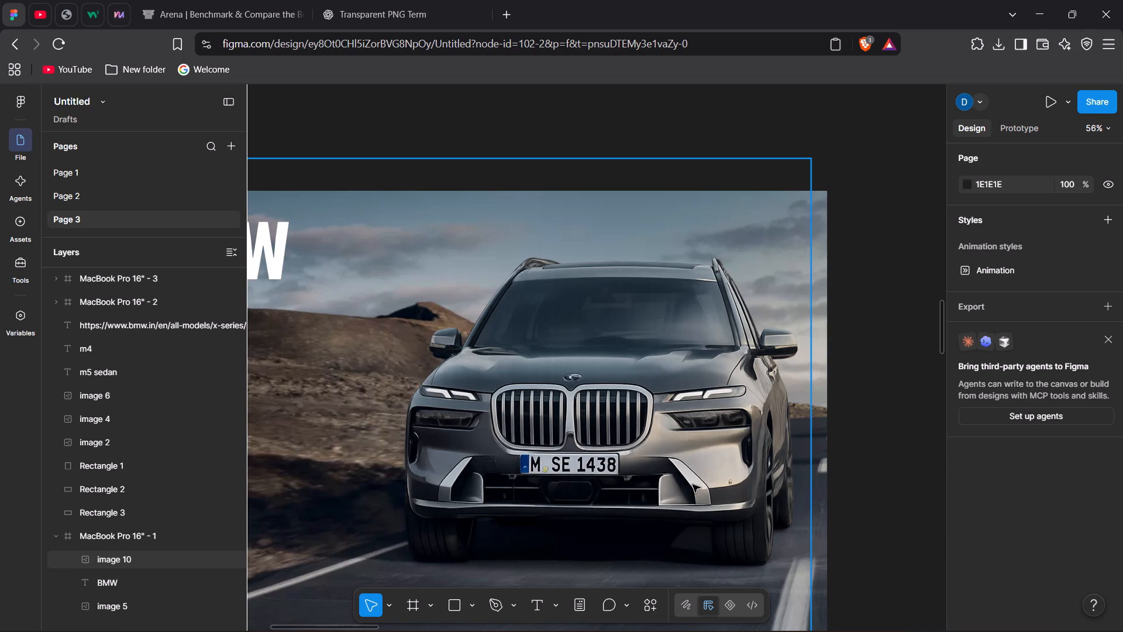
click(886, 503)
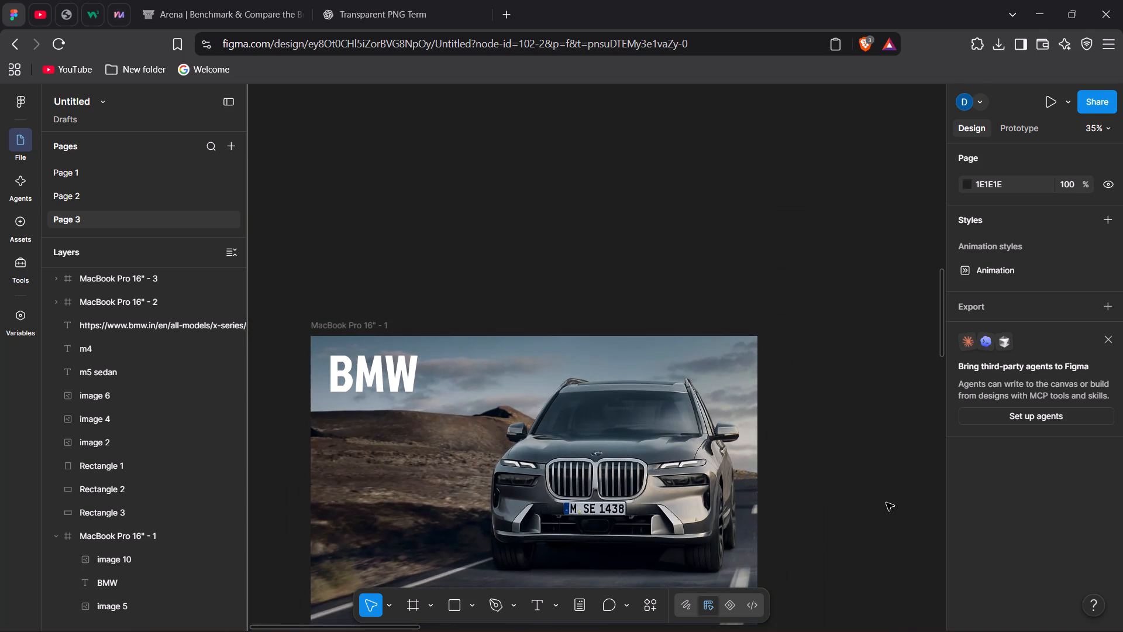
Move the BMW title toward the car in the first frame and enlarge its text box to about 959 × 308.
scroll(886, 503, down, 1)
click(374, 262)
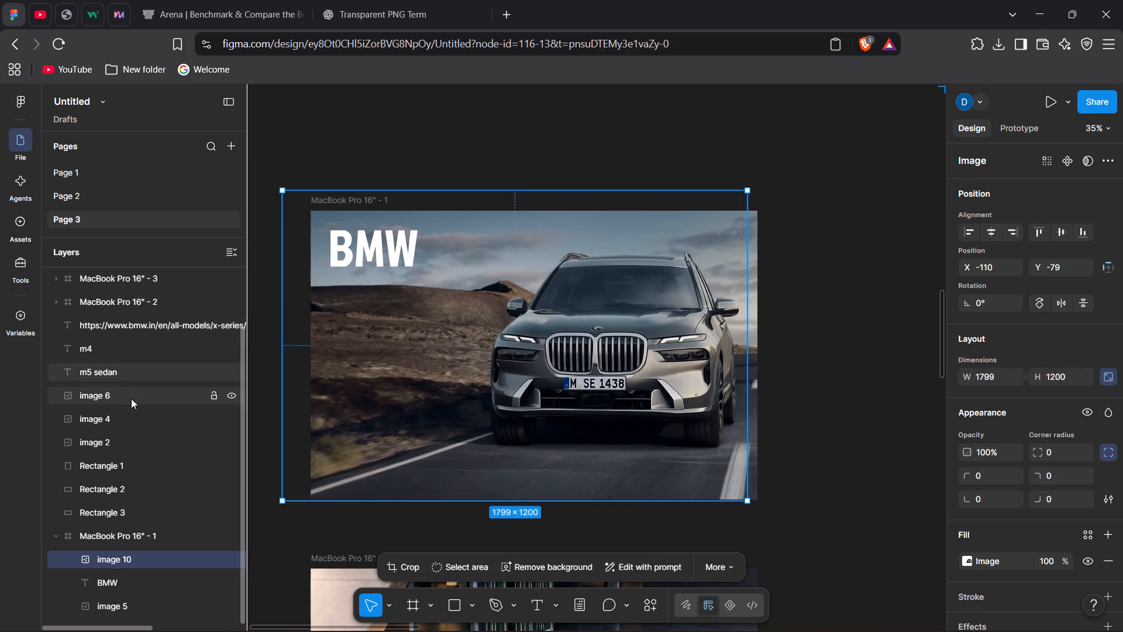
click(163, 589)
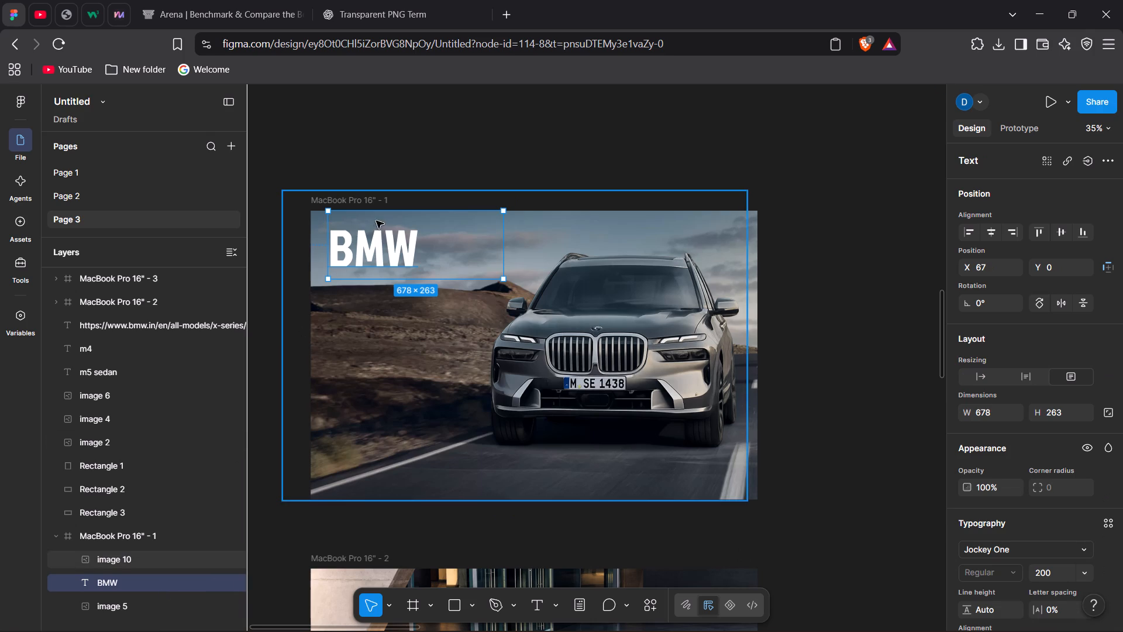
drag(389, 232, 537, 265)
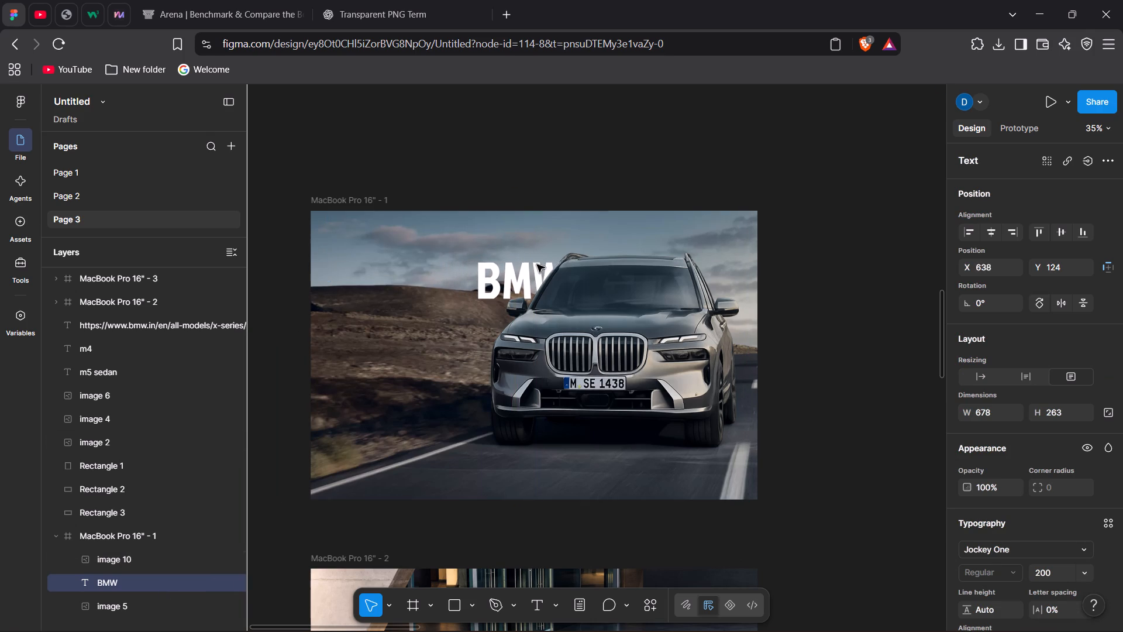
drag(537, 265, 531, 263)
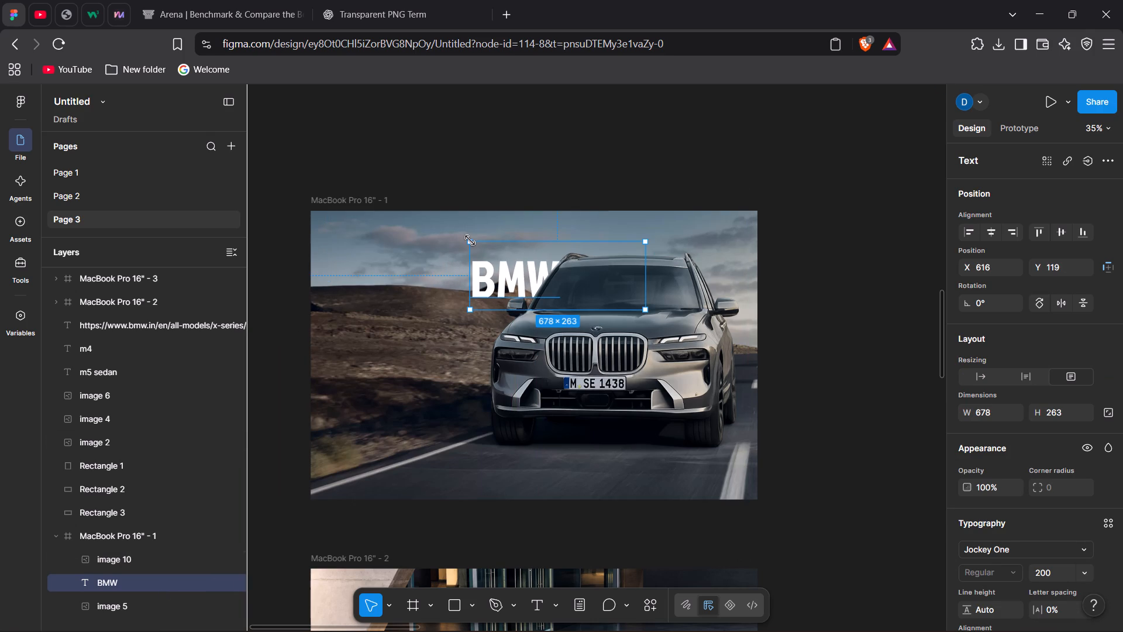
drag(470, 240, 397, 229)
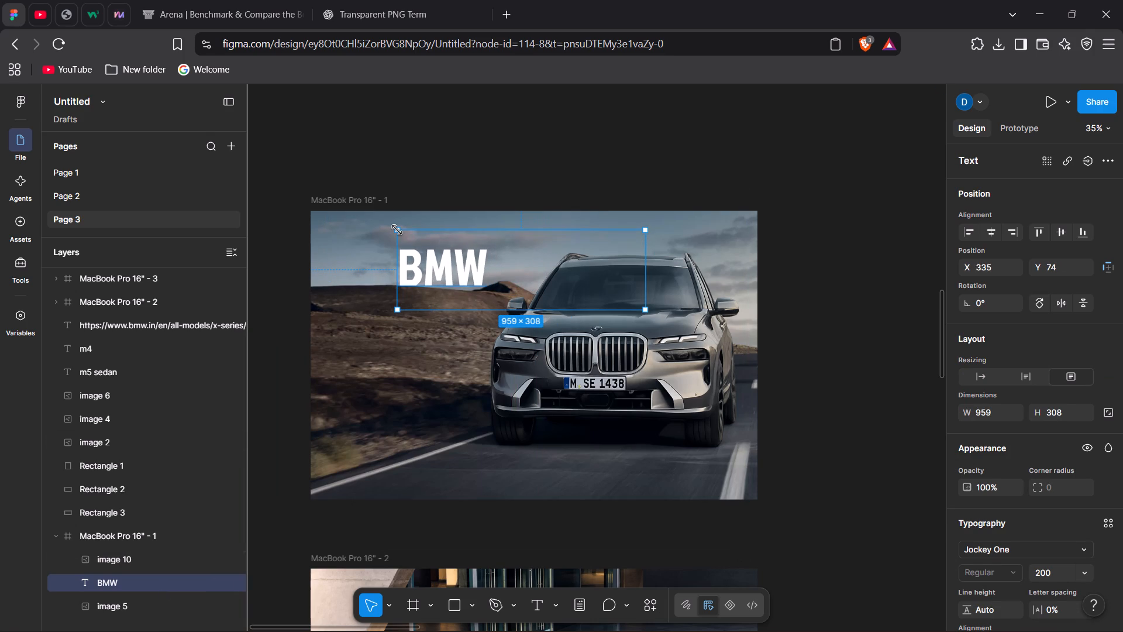
Set the BMW title's font size to 500.
click(1062, 576)
key(BackSpace)
key(BackSpace)
key(Clear)
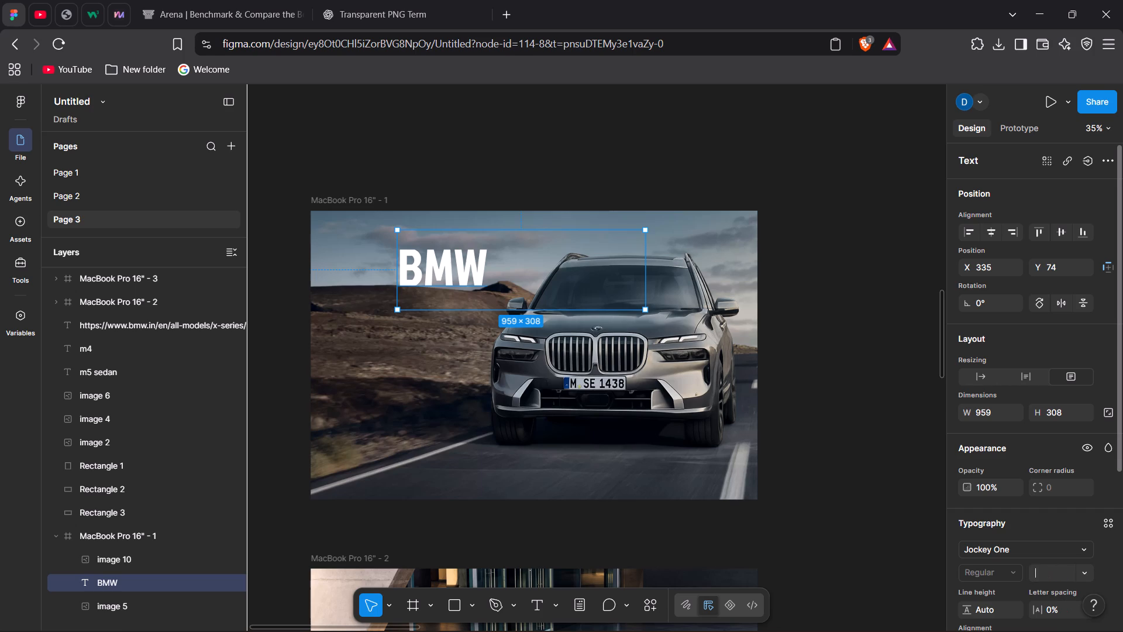
key(Insert)
key(Insert)
key(Clear)
key(Insert)
key(Insert)
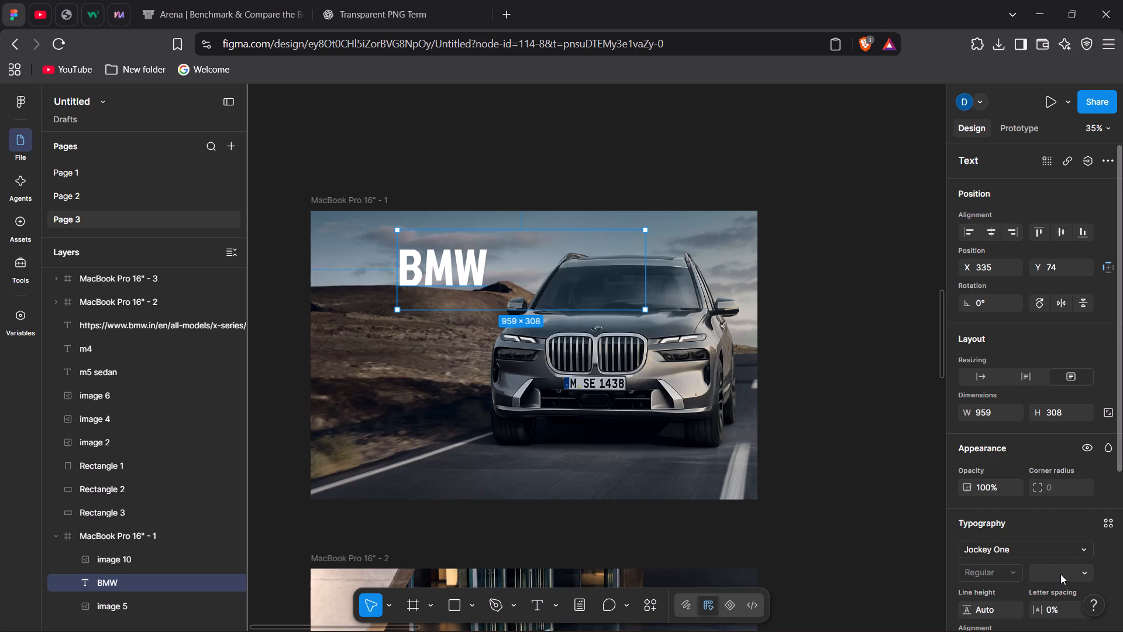
click(1060, 574)
key(Left)
key(Clear)
key(Down)
text(500)
key(Return)
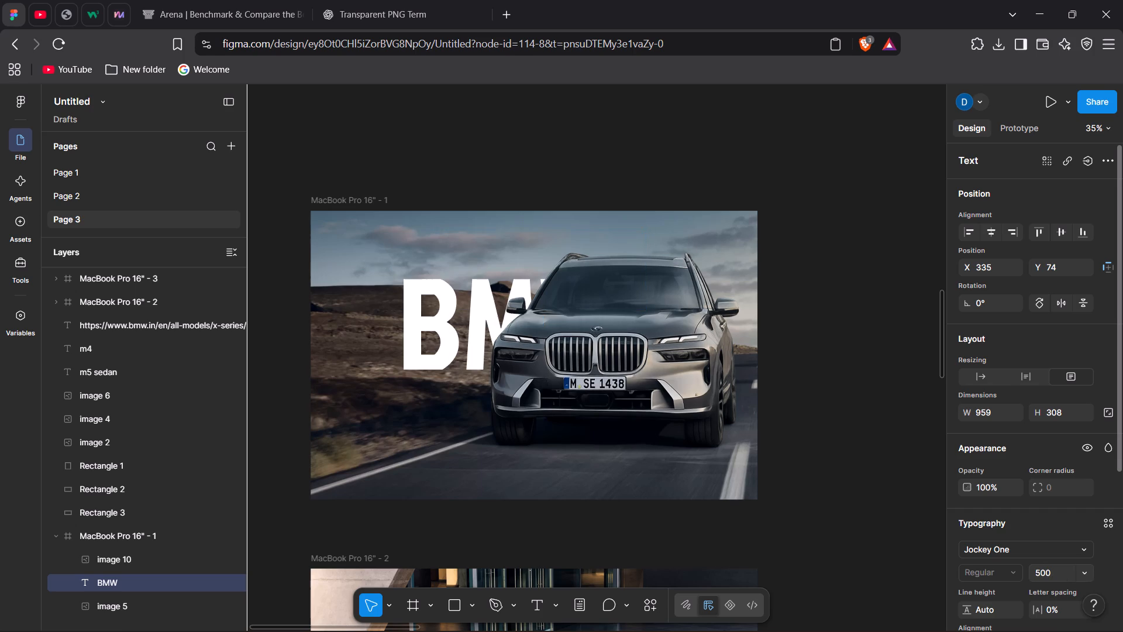
Move the enlarged BMW title up and left within the frame so its W is partly tucked behind the car's roof.
drag(479, 354, 430, 313)
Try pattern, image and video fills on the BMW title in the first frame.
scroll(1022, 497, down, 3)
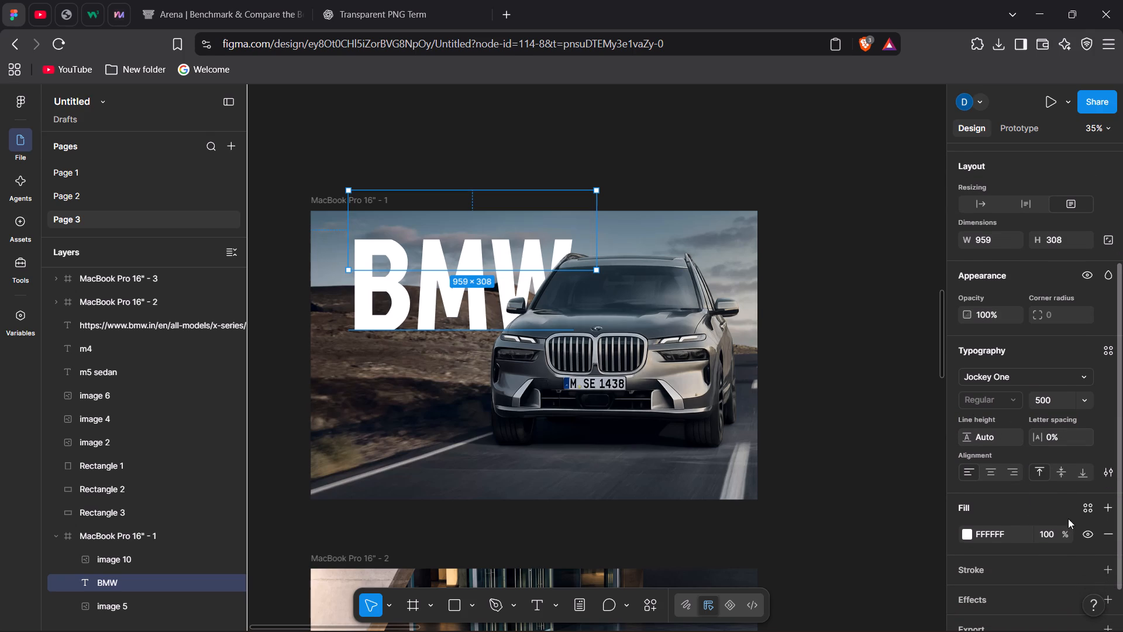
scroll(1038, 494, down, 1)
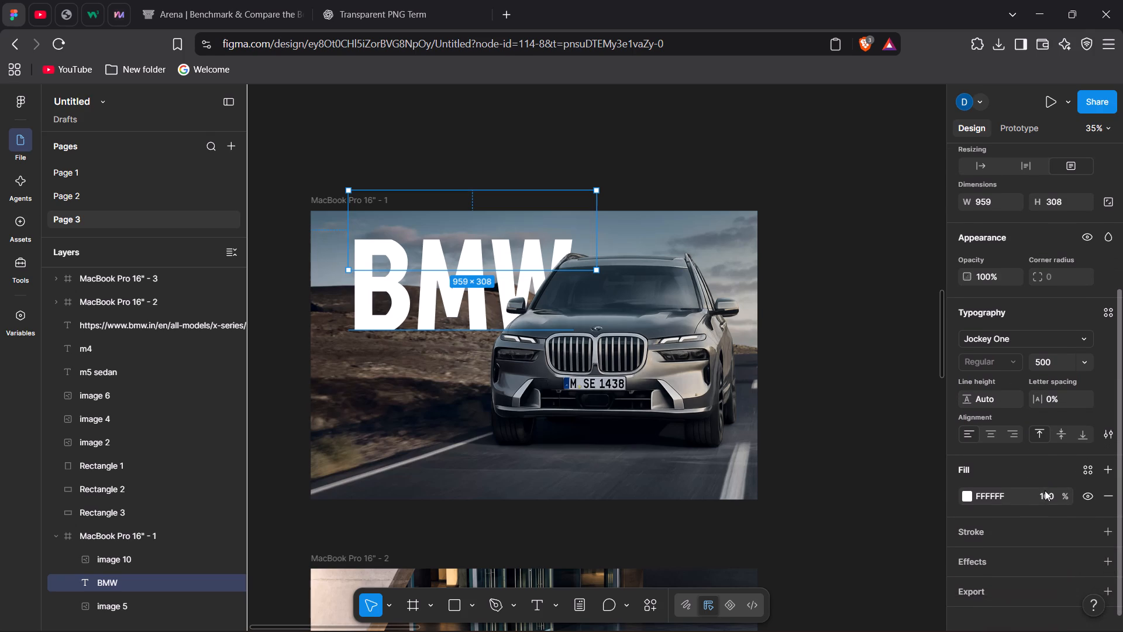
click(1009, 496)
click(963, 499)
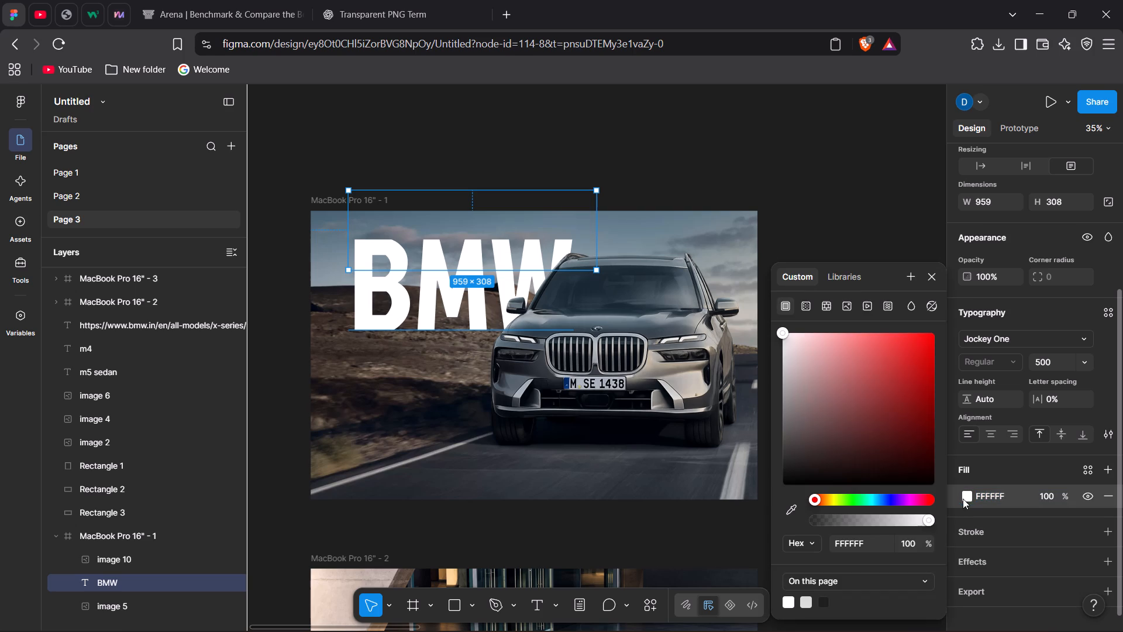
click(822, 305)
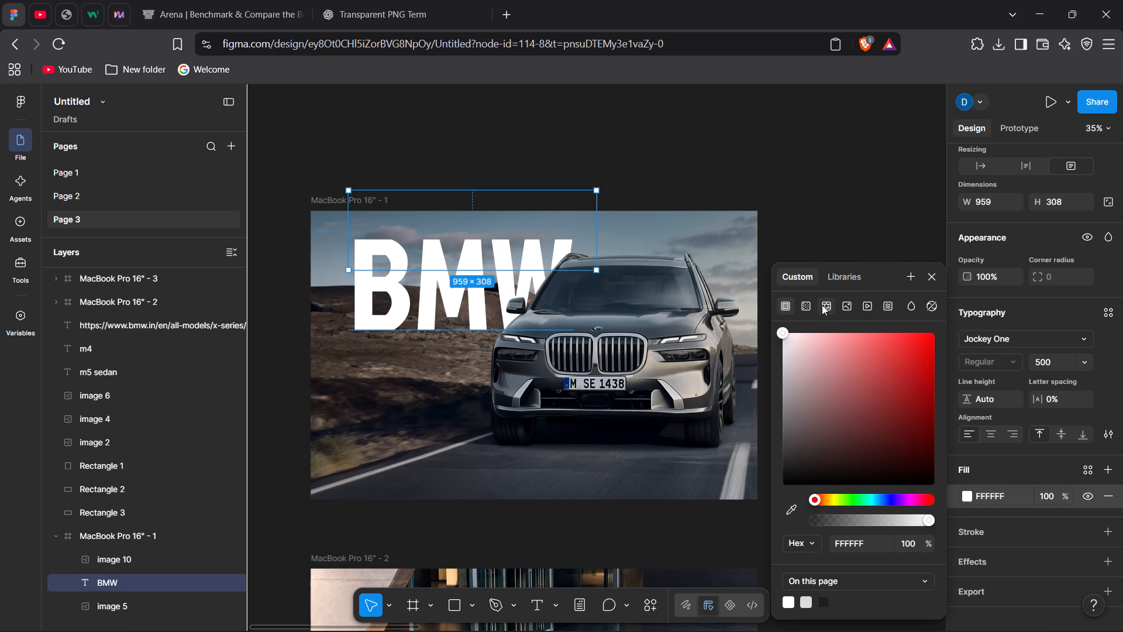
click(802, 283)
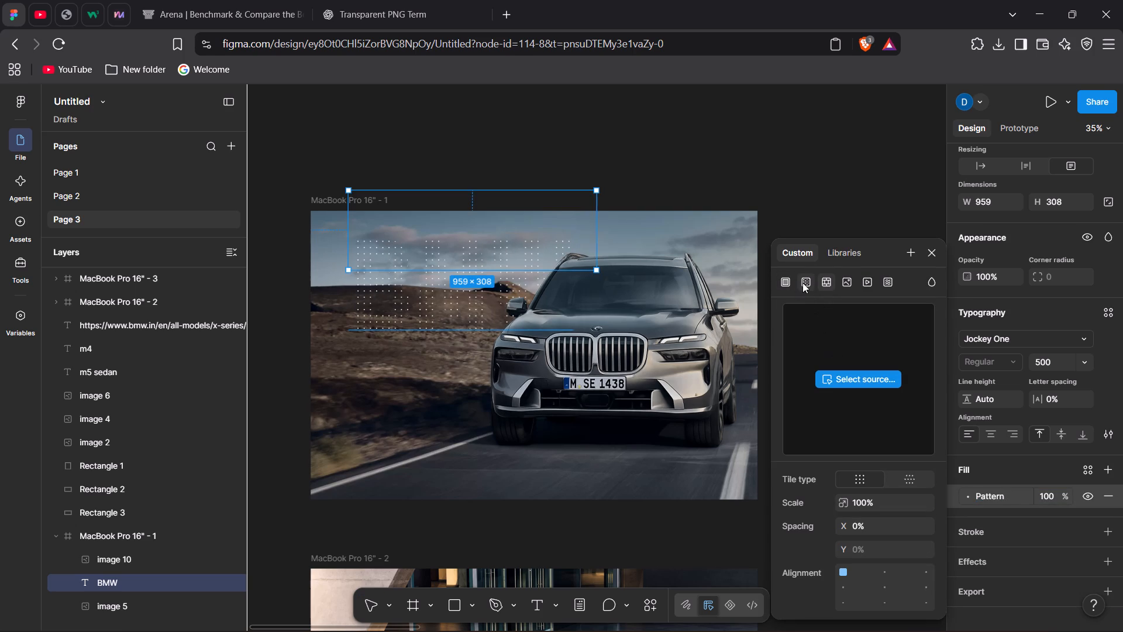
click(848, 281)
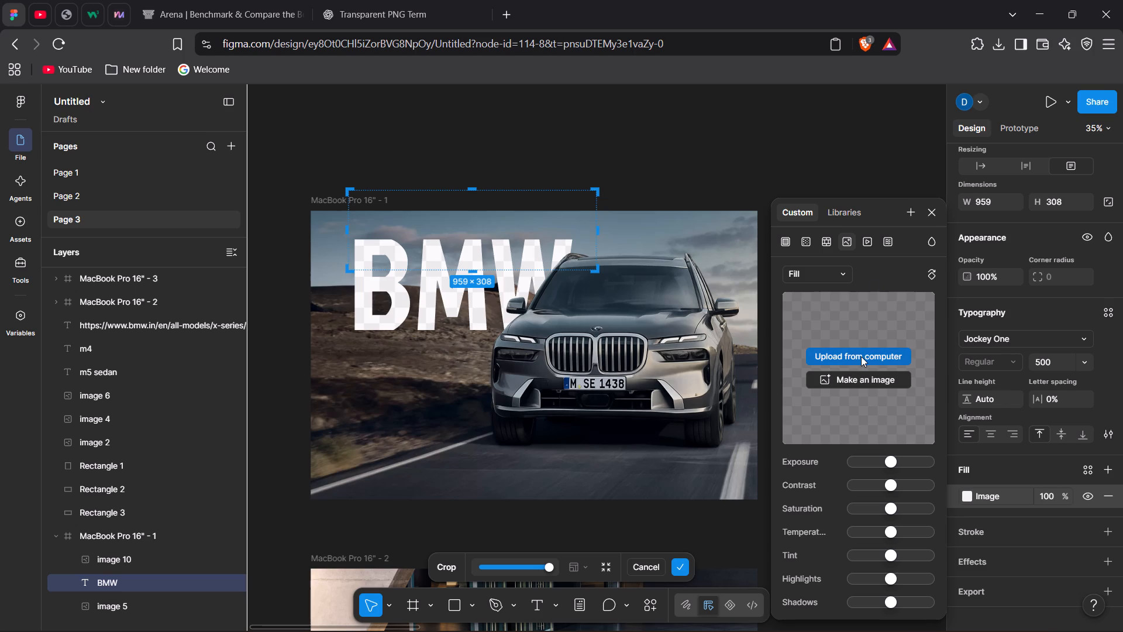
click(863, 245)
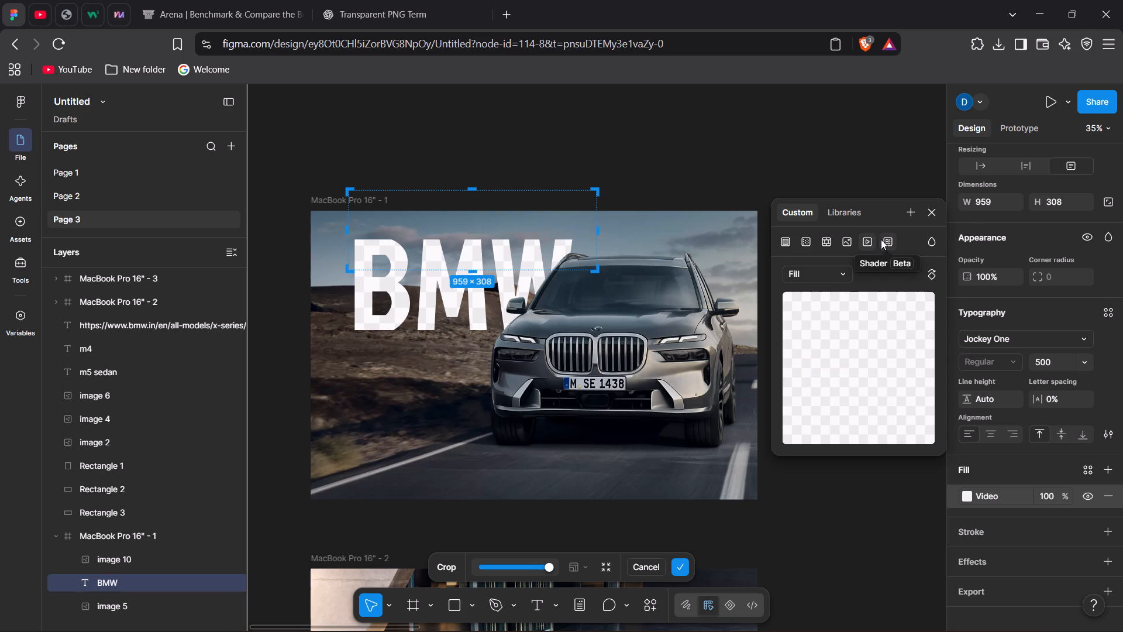
Browse the shader fills and preview them on the BMW title, including Water caustic, Nebula, Fractal noise, Glowing wave, Clouds and Mesh gradient.
click(881, 239)
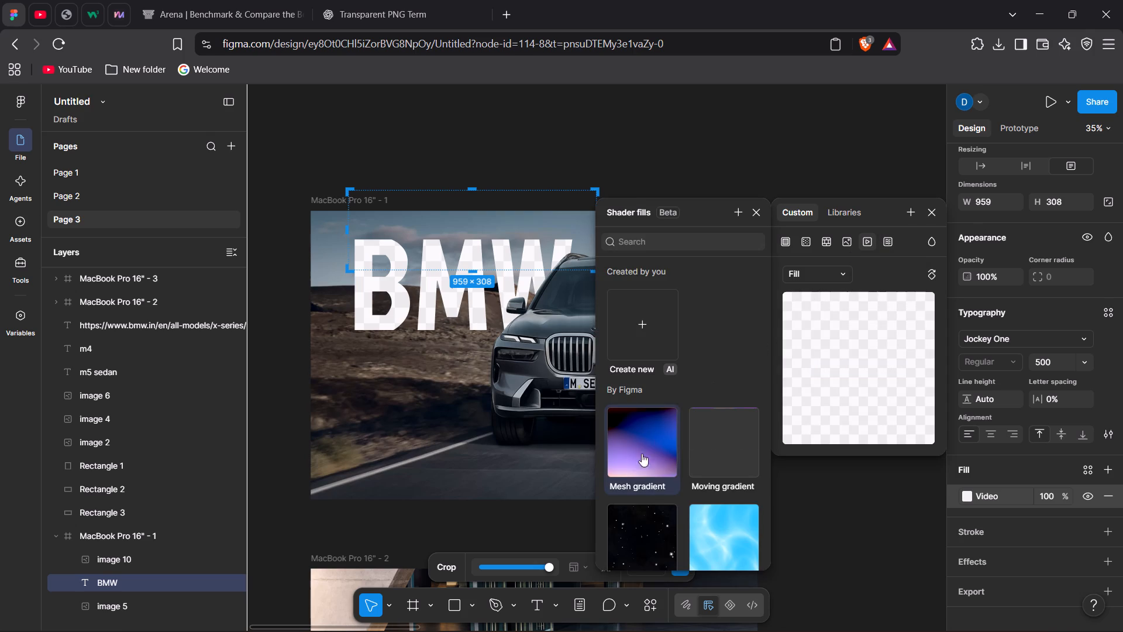
scroll(632, 463, down, 1)
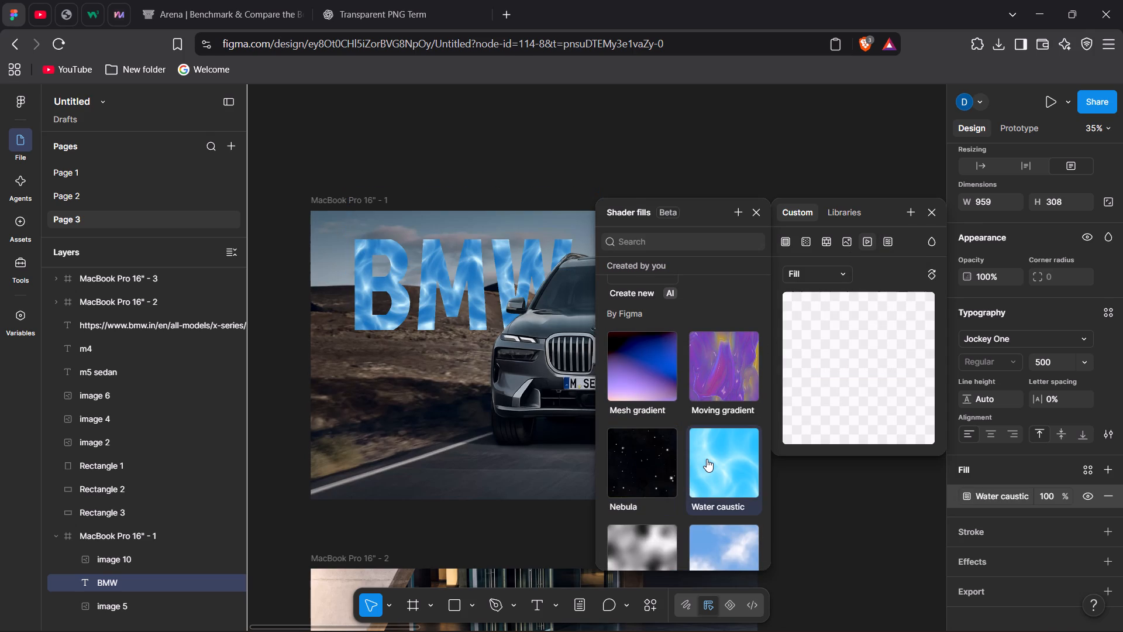
scroll(619, 482, down, 1)
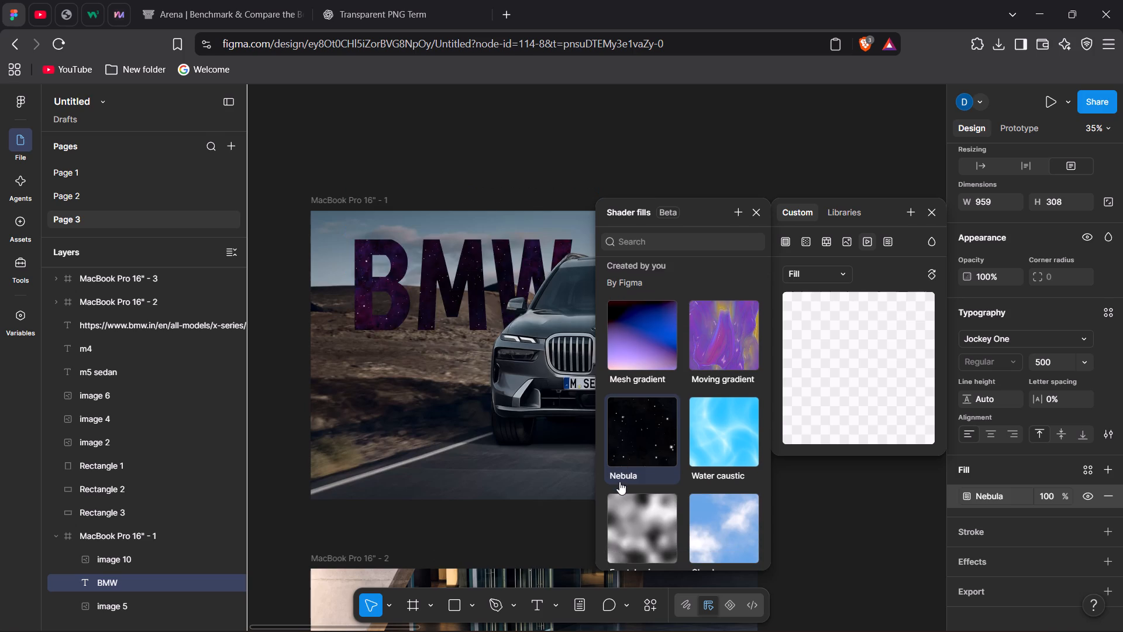
scroll(619, 482, down, 1)
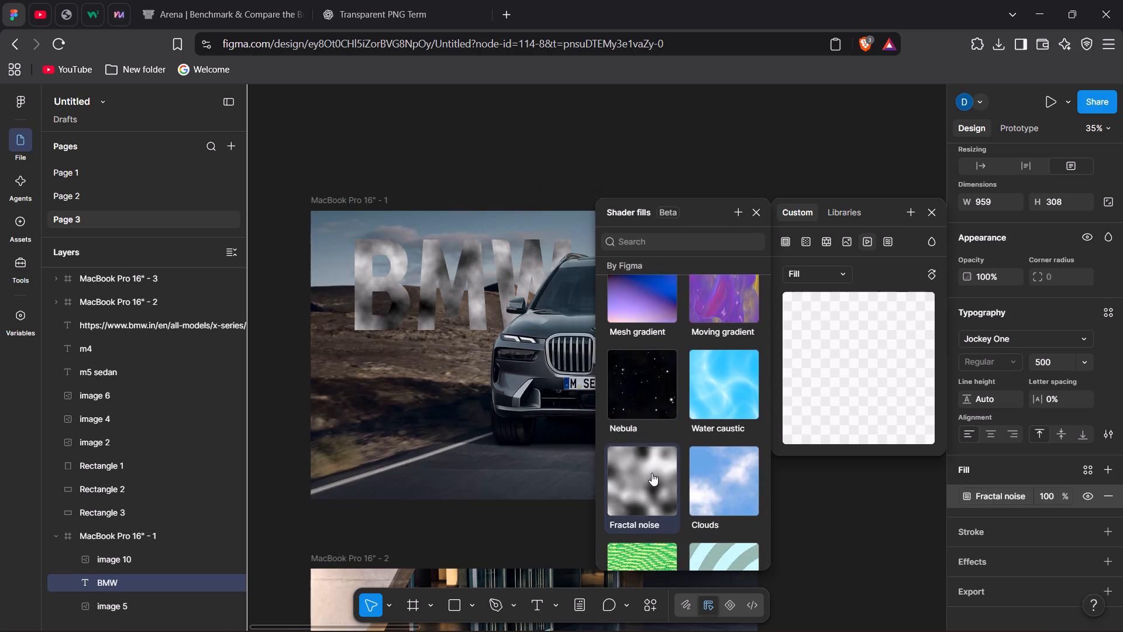
scroll(652, 473, down, 2)
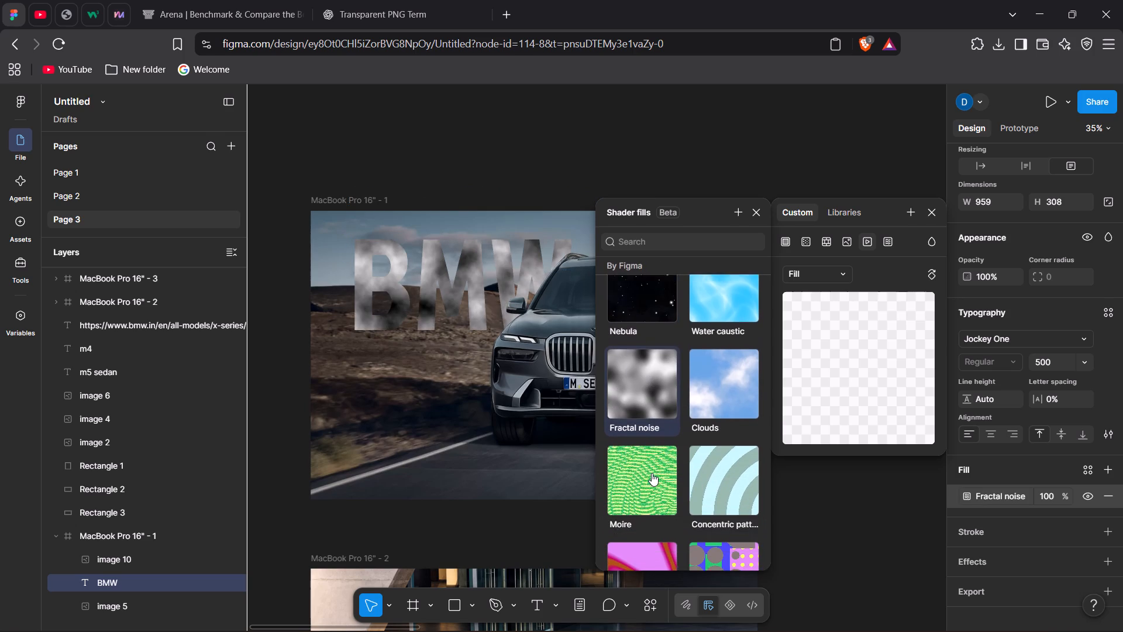
scroll(652, 473, down, 2)
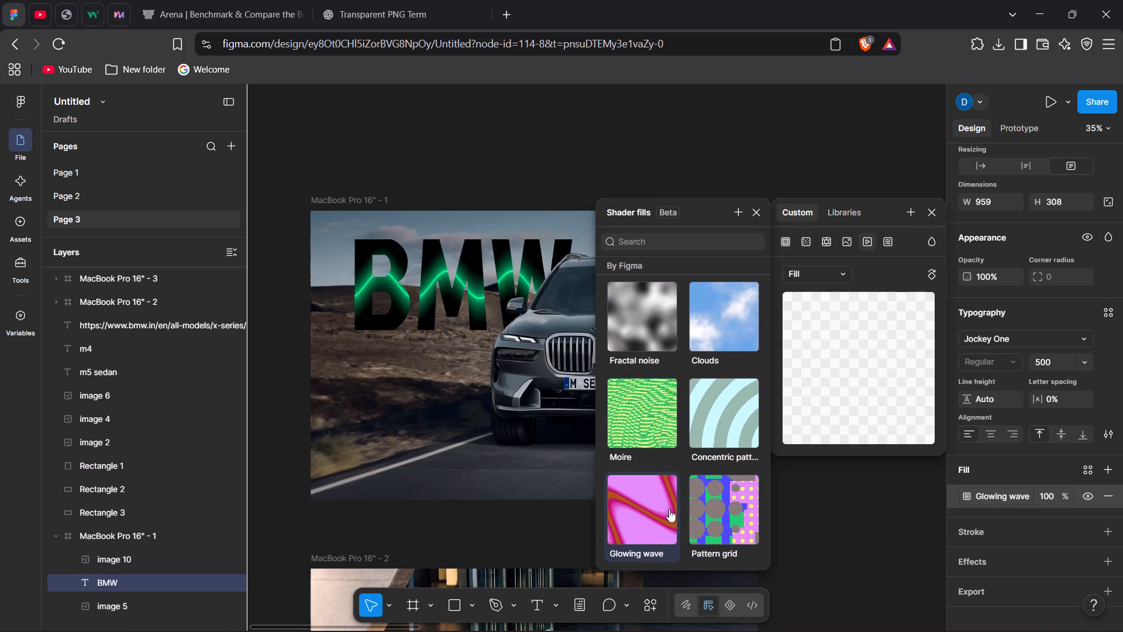
scroll(735, 398, up, 1)
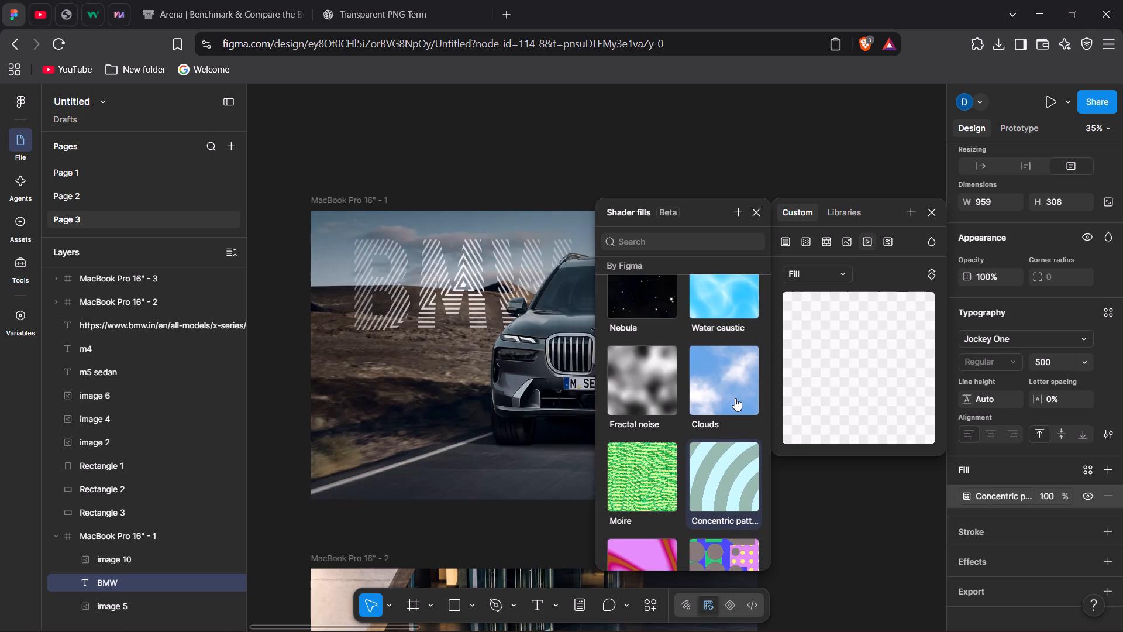
scroll(735, 398, up, 2)
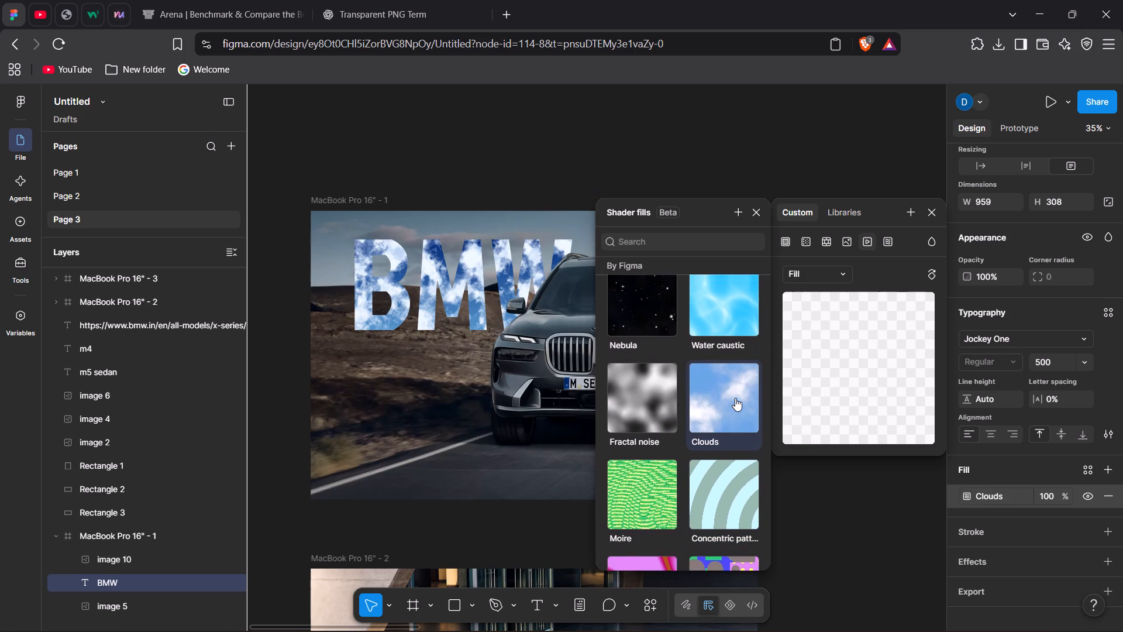
scroll(735, 398, up, 2)
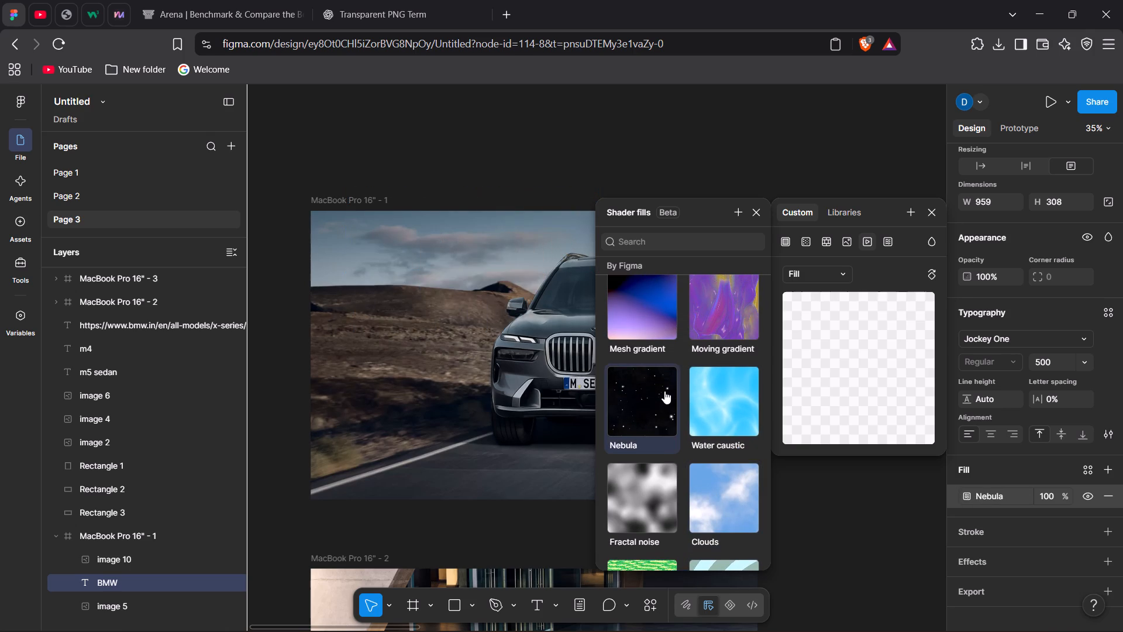
scroll(664, 391, up, 1)
scroll(664, 391, down, 2)
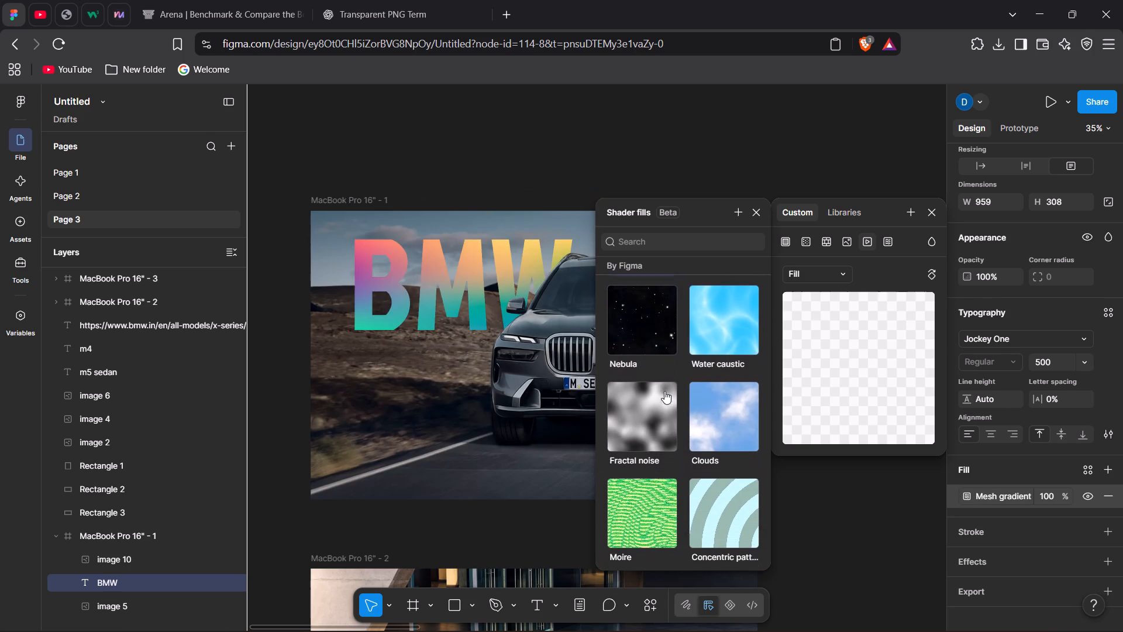
scroll(664, 391, down, 1)
scroll(664, 391, up, 2)
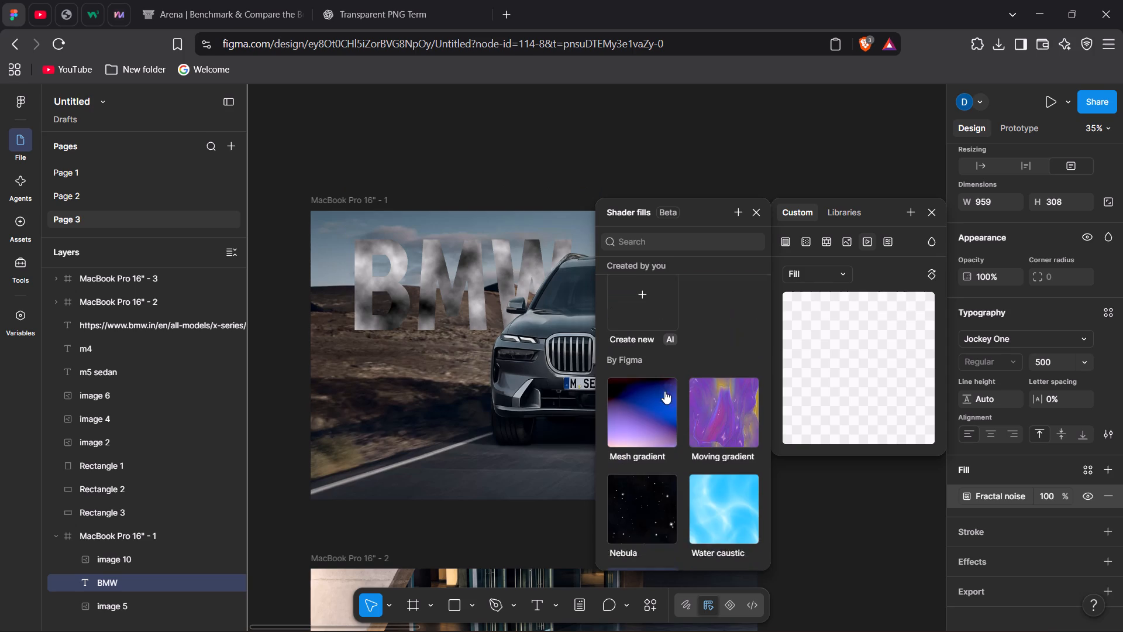
scroll(664, 391, up, 2)
Change the BMW title's fill to a linear white gradient fading from 100% to 0% opacity.
click(798, 248)
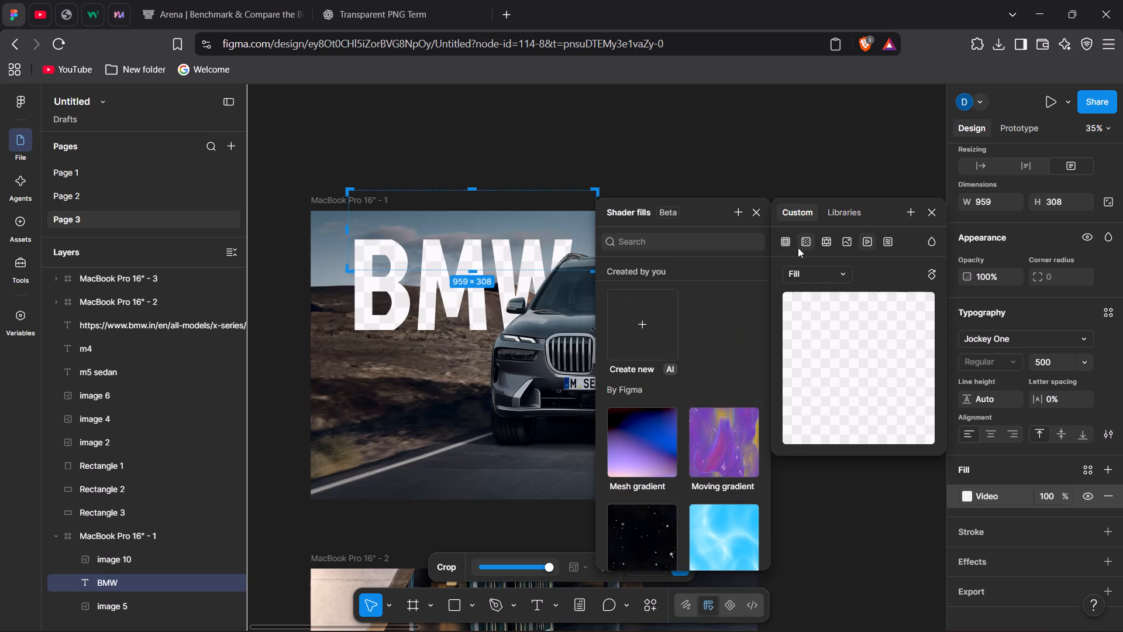
click(803, 244)
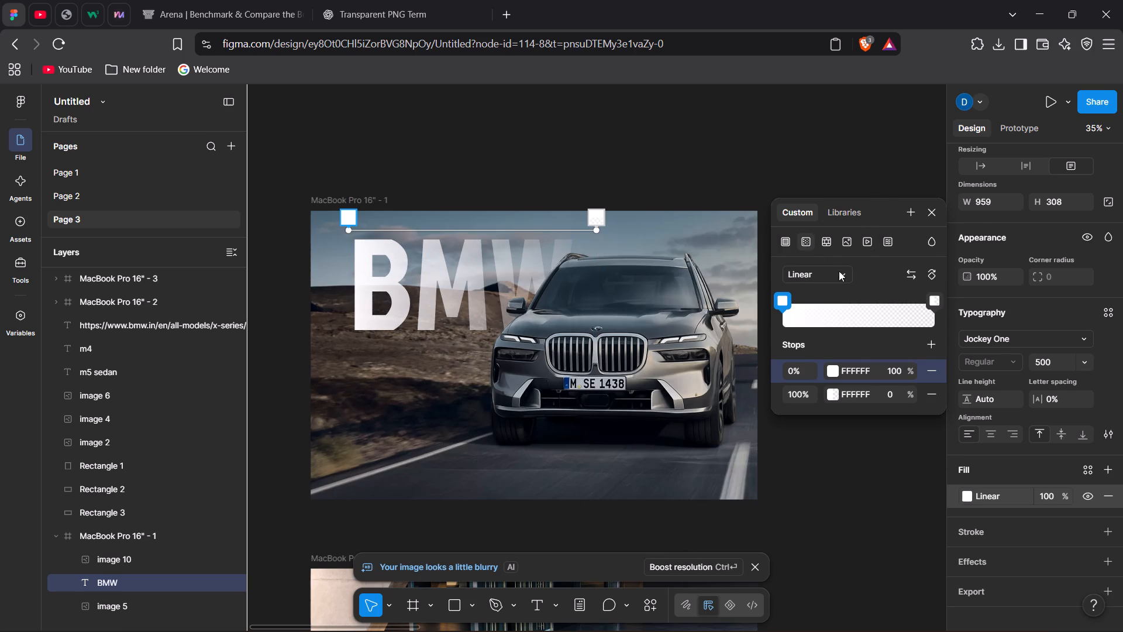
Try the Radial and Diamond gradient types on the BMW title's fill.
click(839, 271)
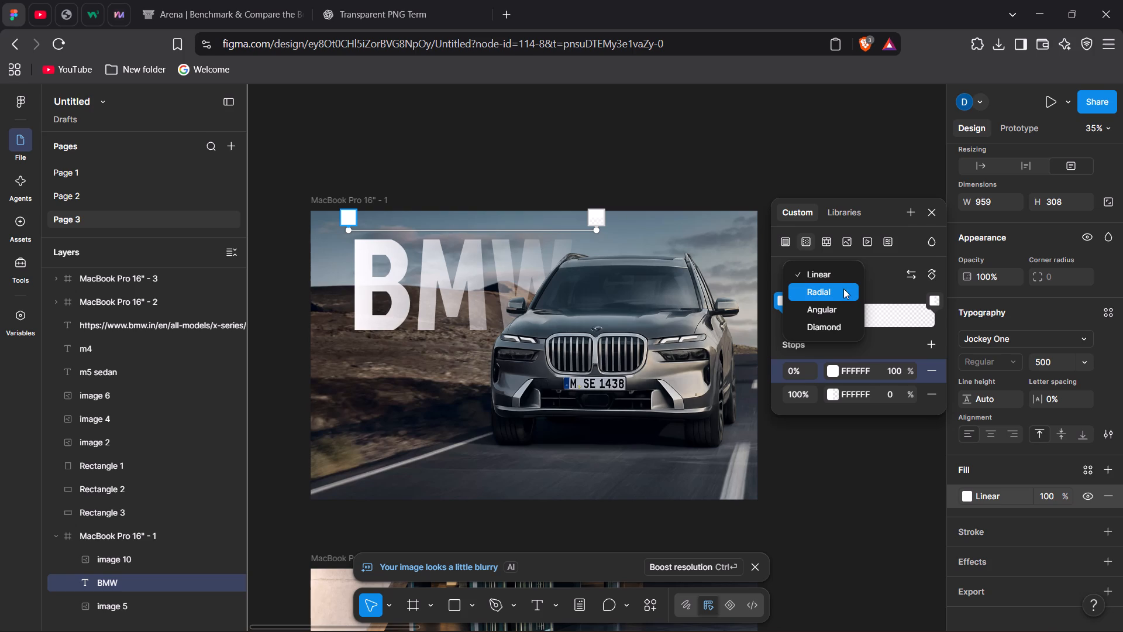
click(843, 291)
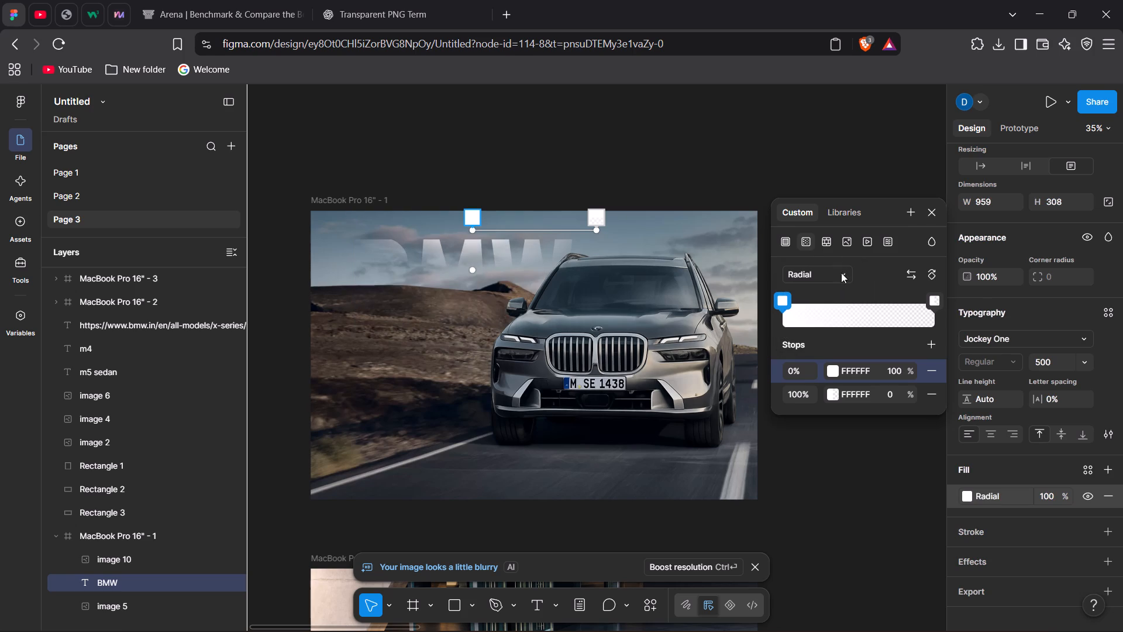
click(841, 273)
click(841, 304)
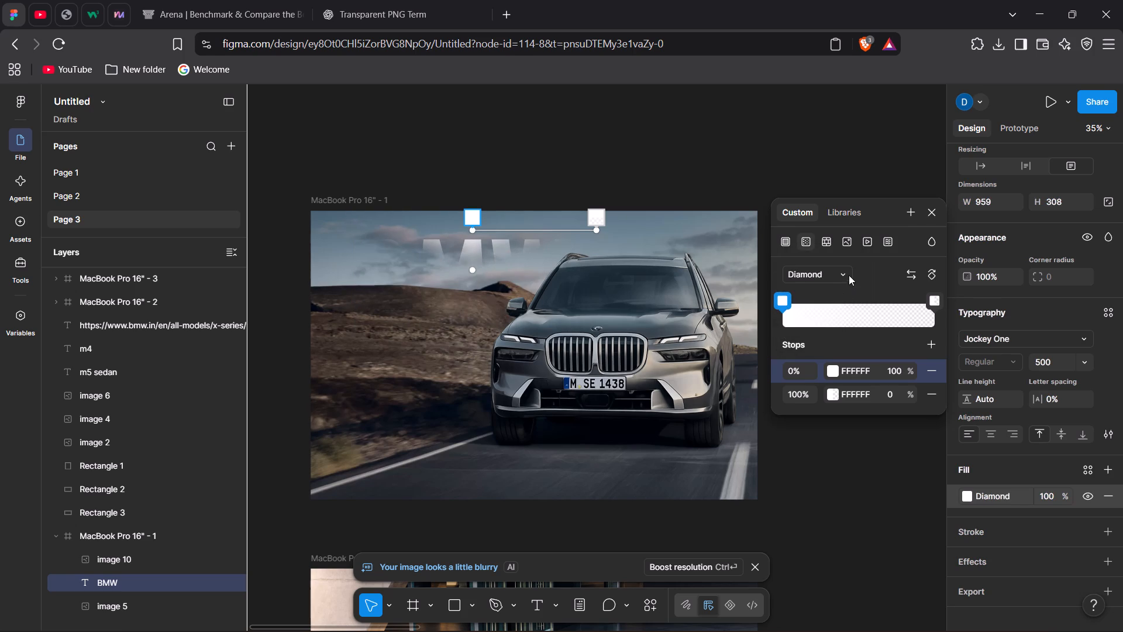
Make the BMW title's gradient Angular, rotate it to about -45°, widen its ellipse into a circle and shift its centre onto the M.
click(848, 272)
click(833, 252)
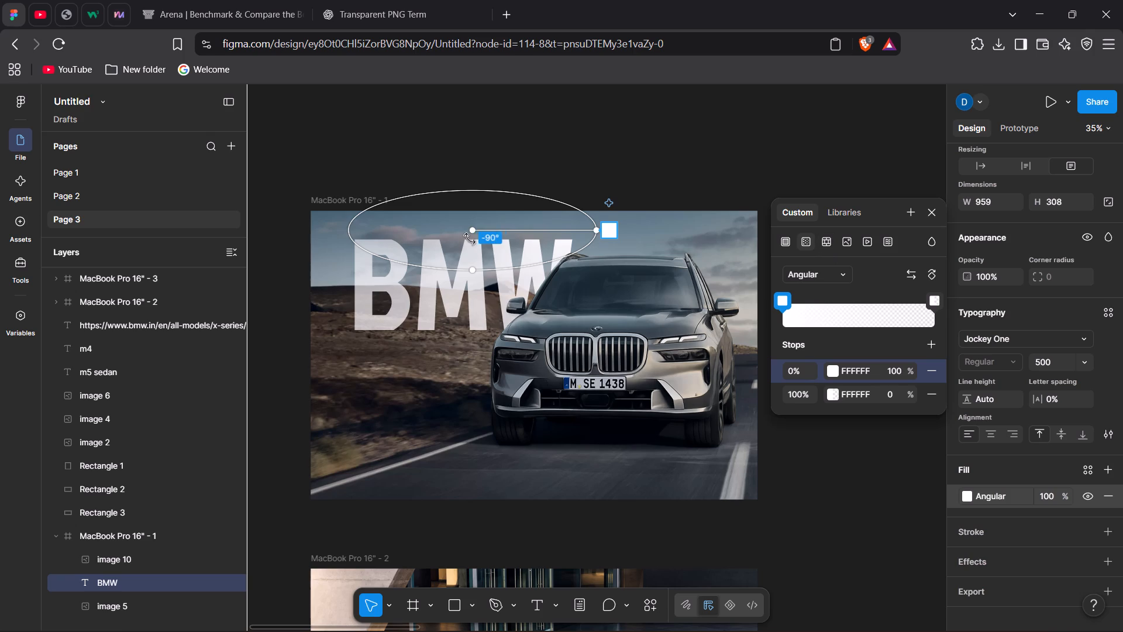
drag(474, 236, 456, 295)
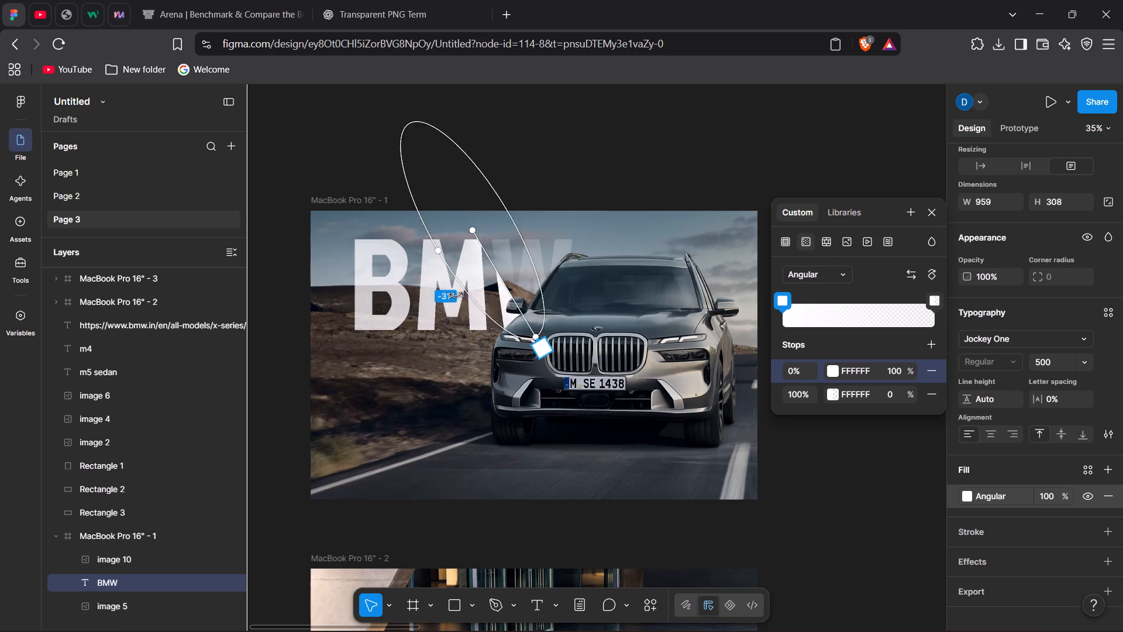
drag(456, 295, 433, 327)
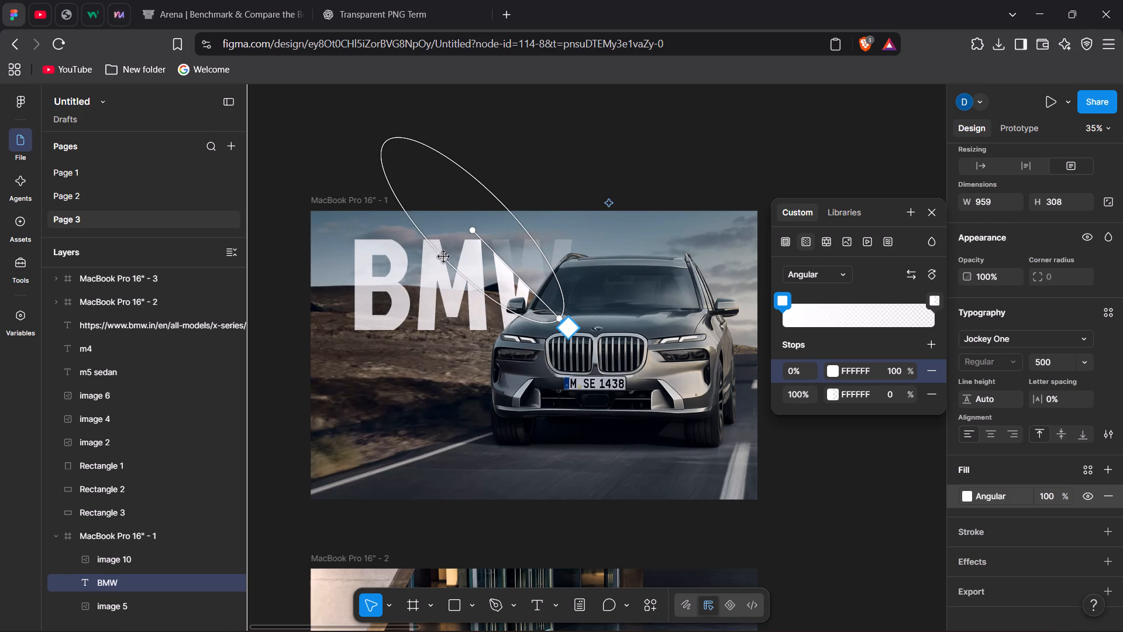
drag(443, 259, 386, 328)
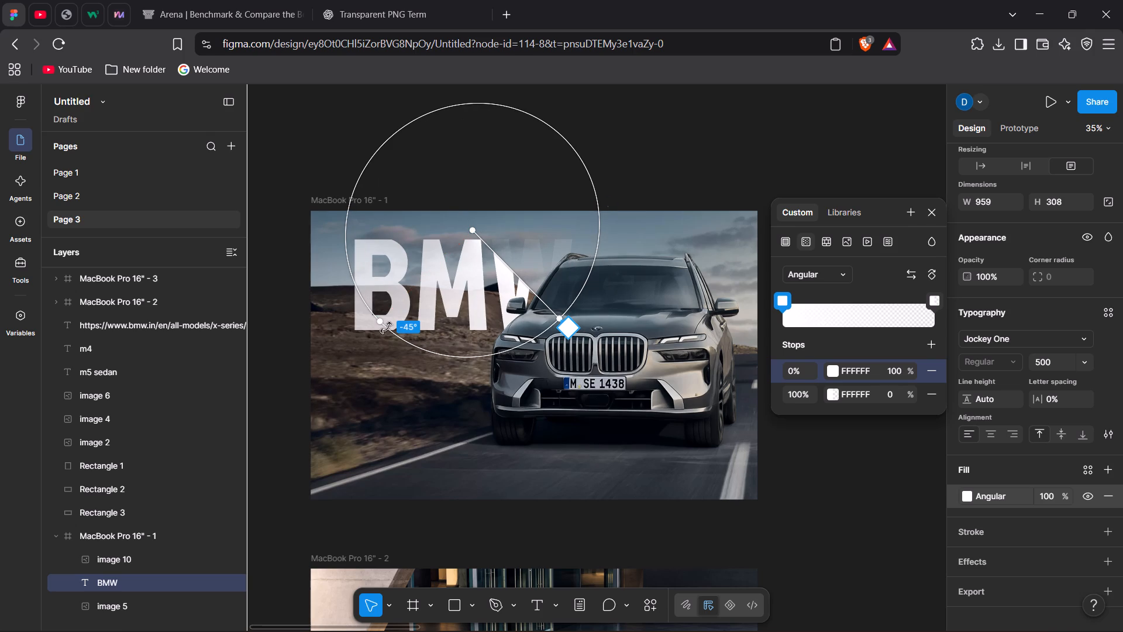
drag(473, 231, 435, 274)
click(855, 514)
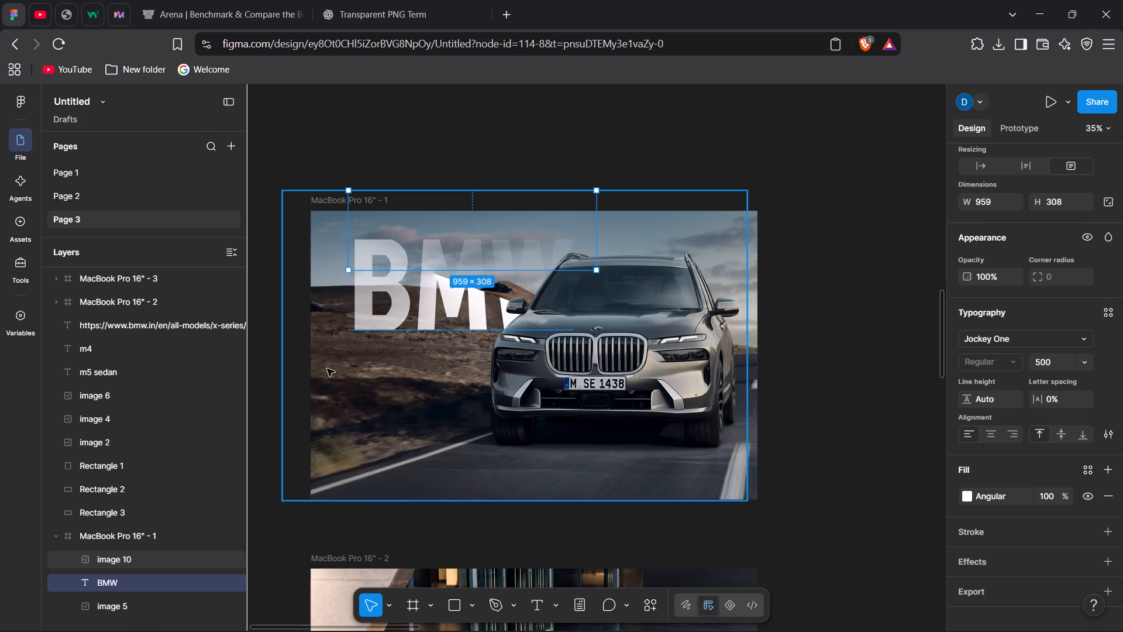
Reopen the BMW title's gradient fill and change its type to Linear.
click(122, 583)
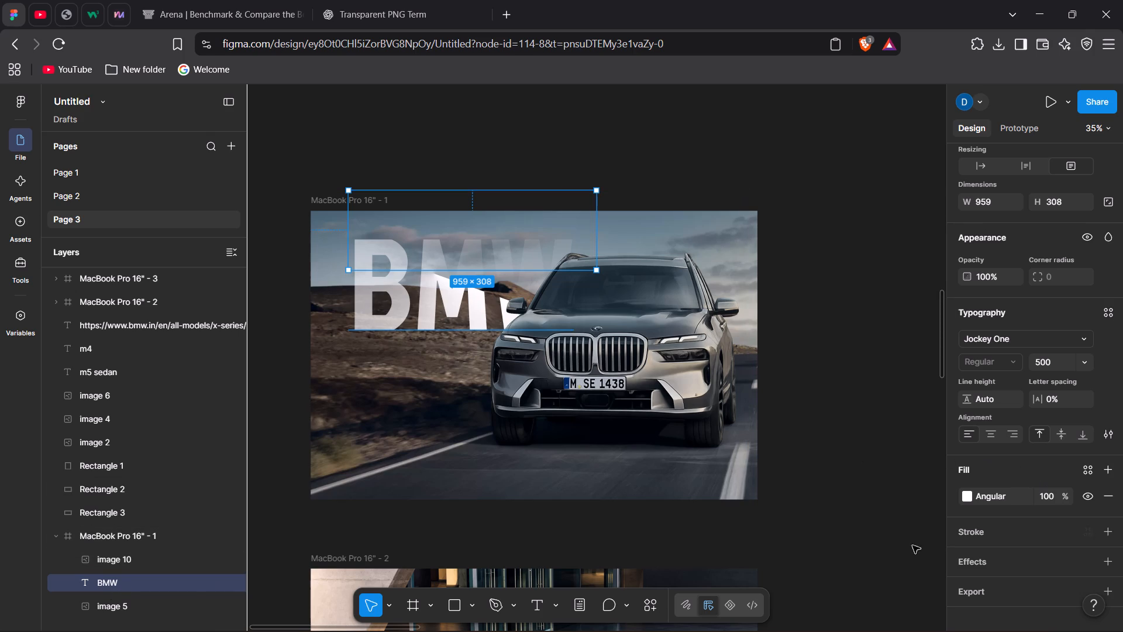
click(966, 500)
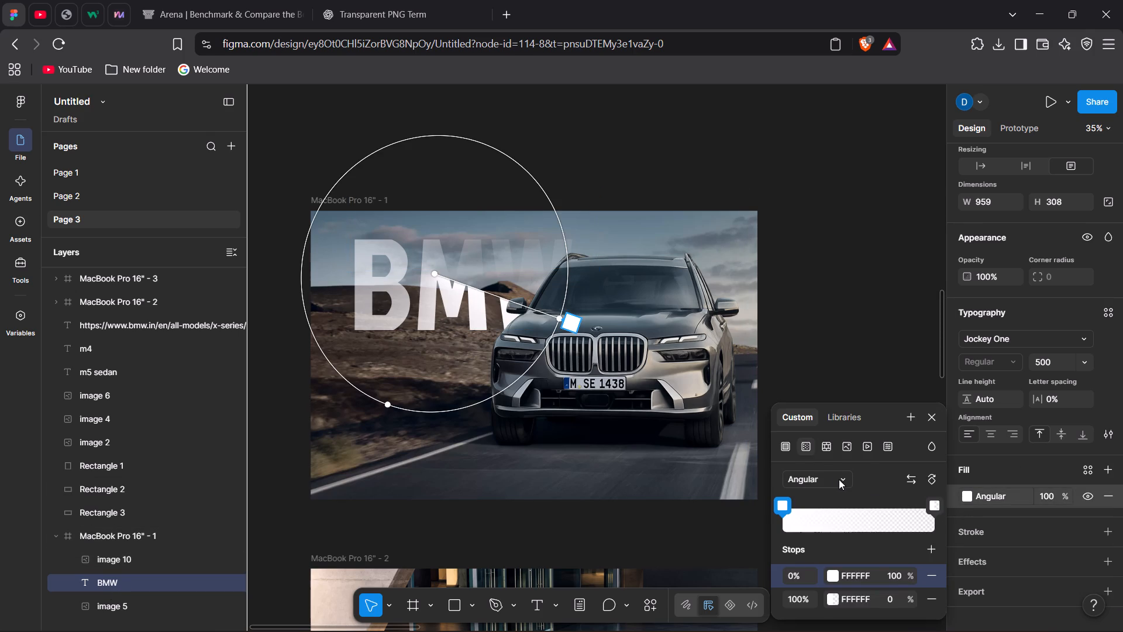
click(839, 479)
click(823, 448)
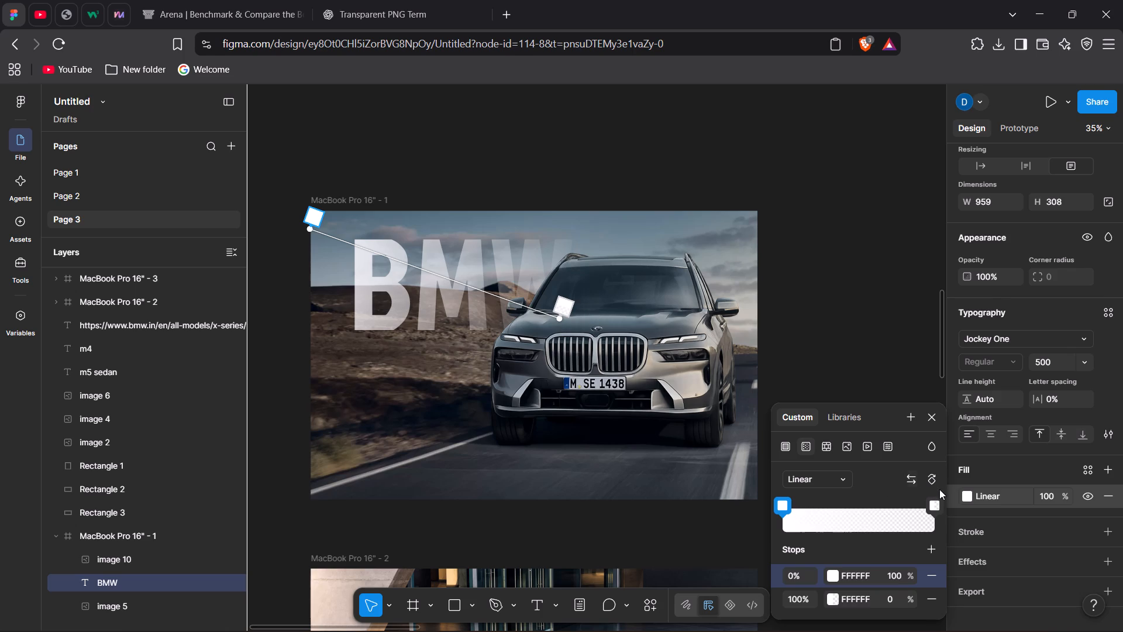
Move the gradient's fully opaque white stop to 71% so that mainly the title's W fades out.
drag(935, 502, 967, 510)
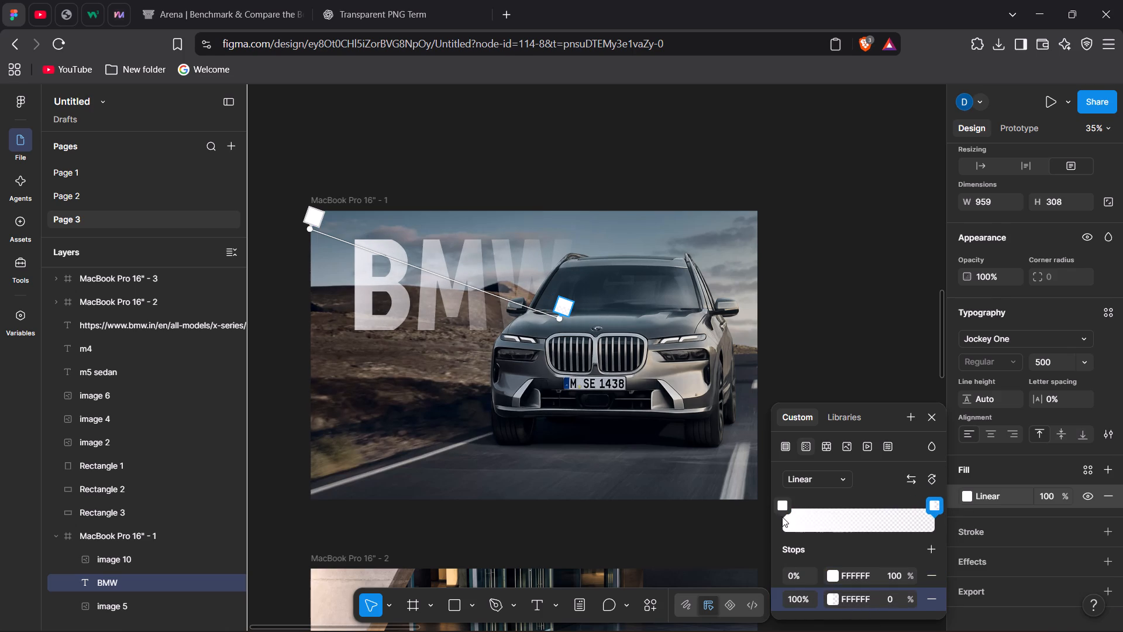
drag(780, 514, 879, 503)
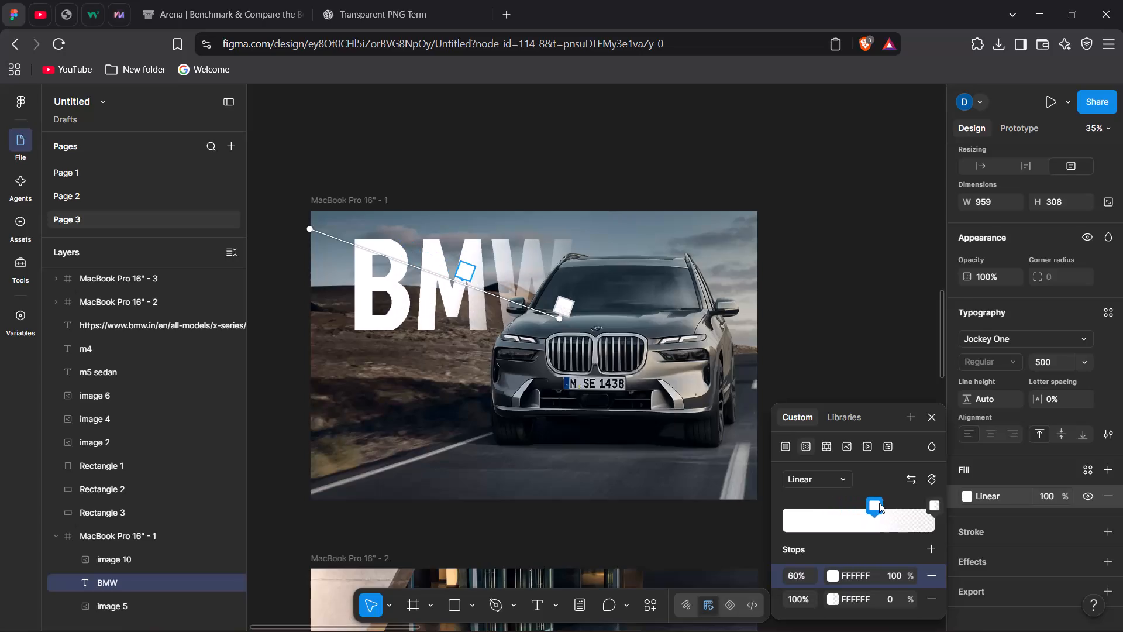
drag(879, 503, 891, 504)
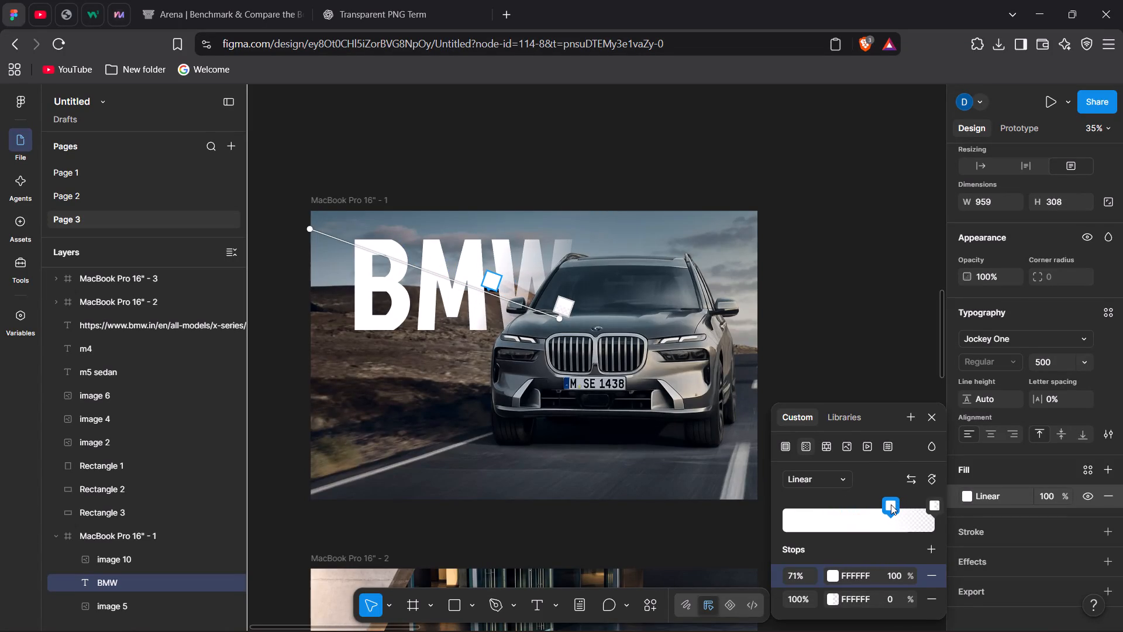
click(827, 245)
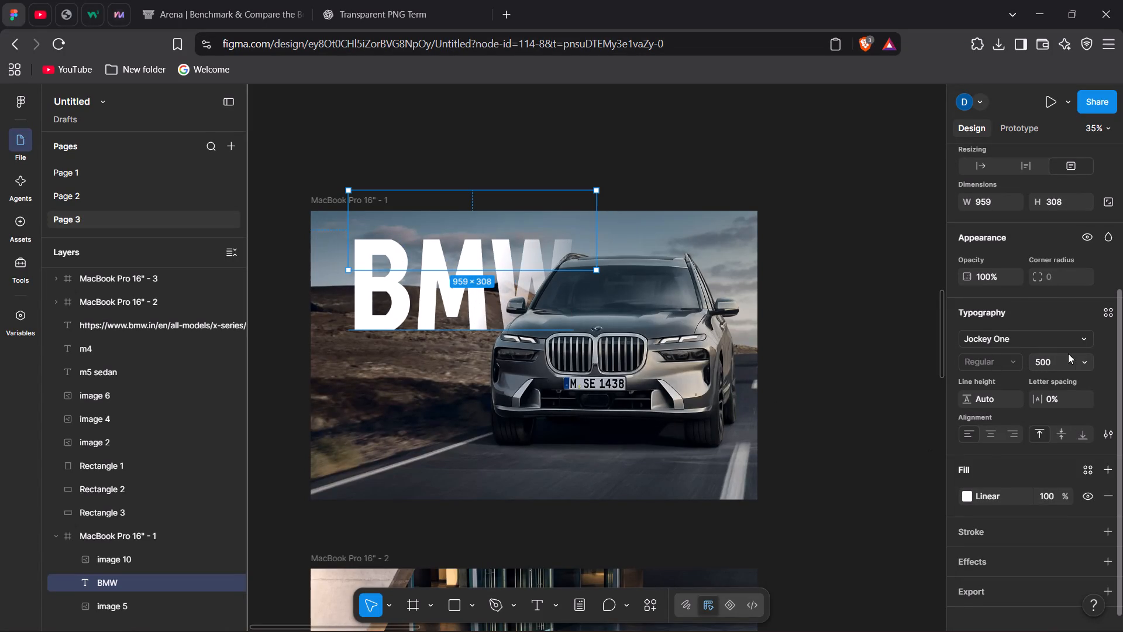
Set the BMW title's font size to 600 and widen its text box to about 1198 so it fits one line.
click(1081, 362)
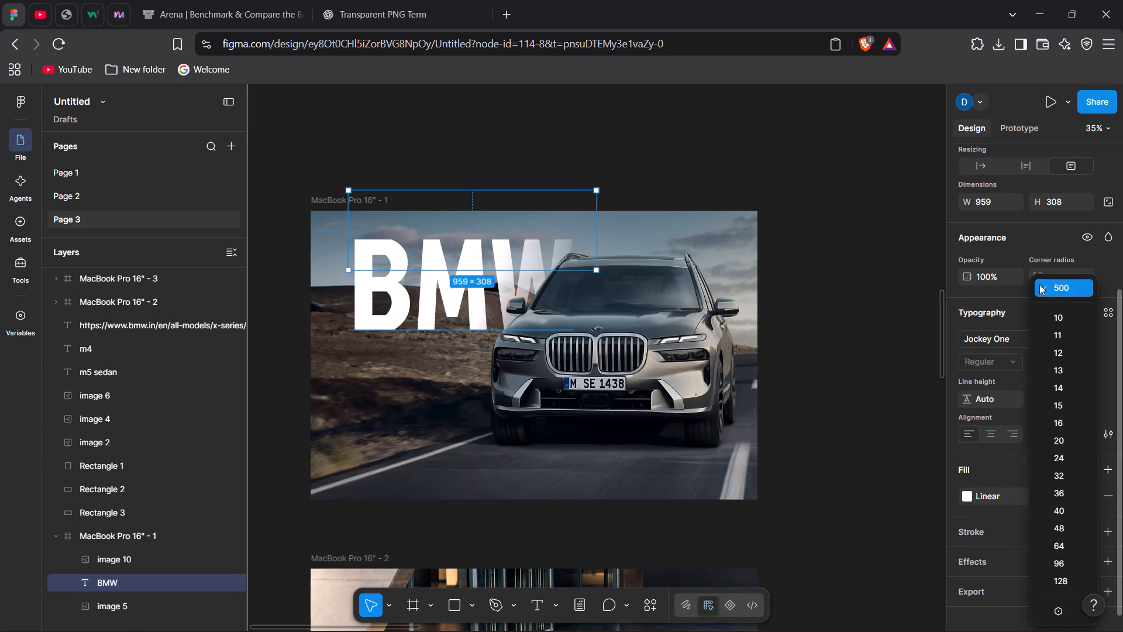
click(879, 526)
click(1059, 366)
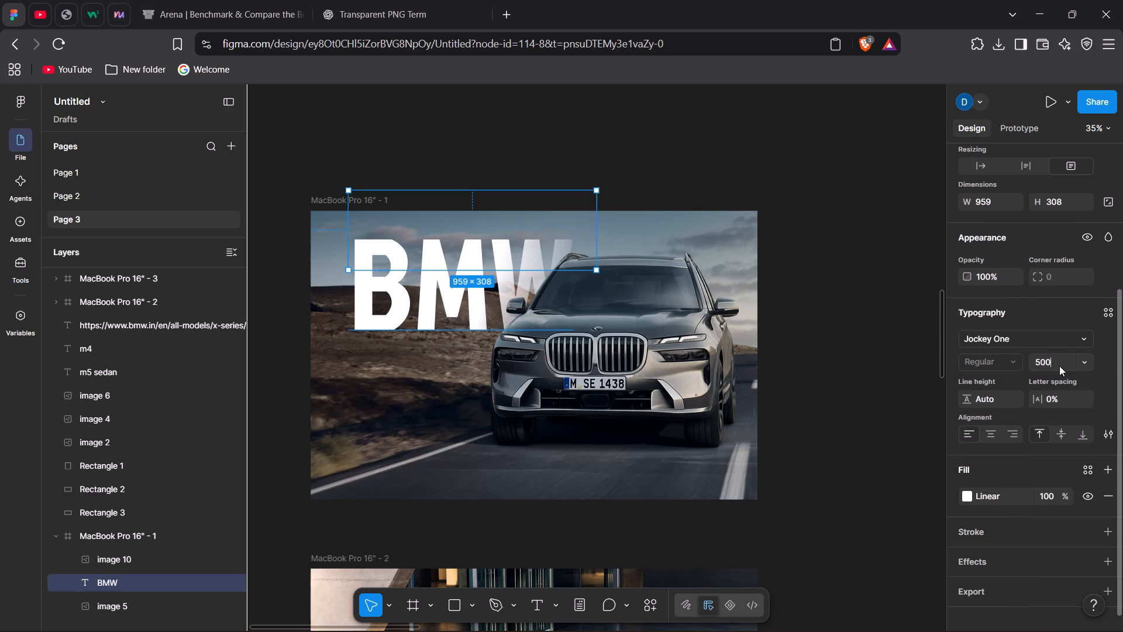
key(BackSpace)
key(BackSpace)
text(600)
key(Return)
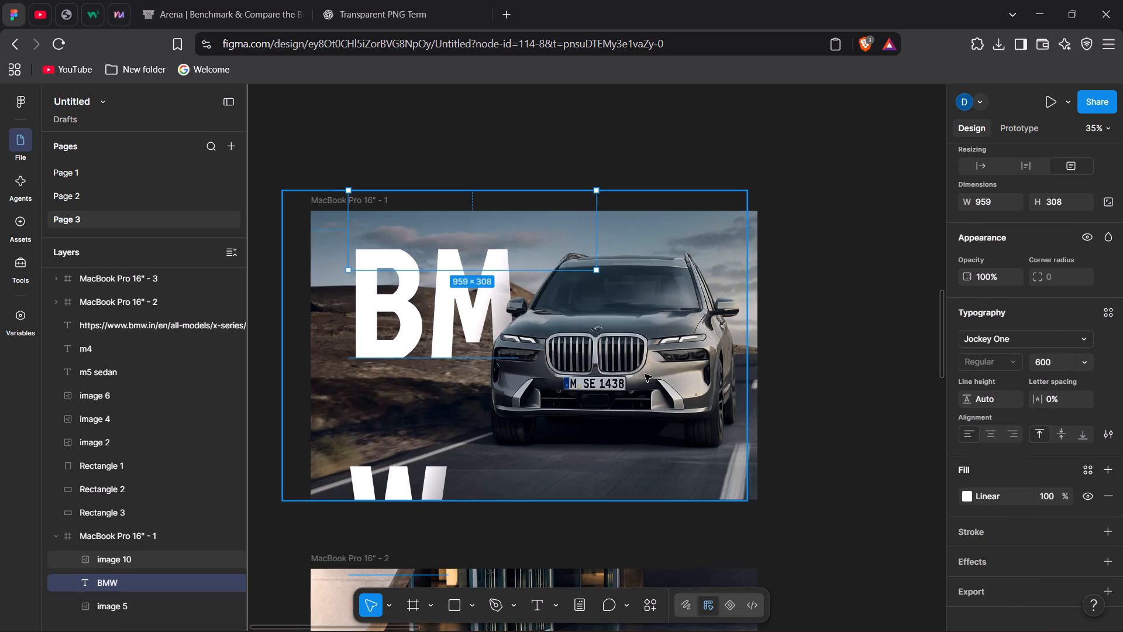
drag(595, 260, 660, 249)
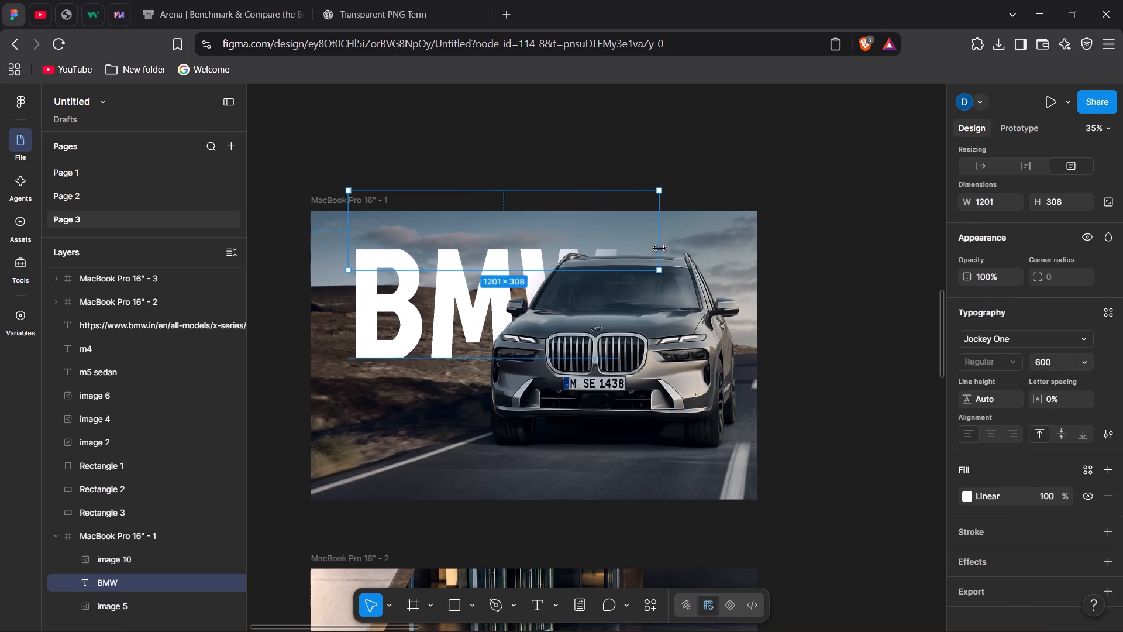
drag(660, 249, 658, 249)
Move the BMW title into the upper-left corner of the first MacBook Pro frame, at about X 22, Y -195.
drag(469, 311, 456, 305)
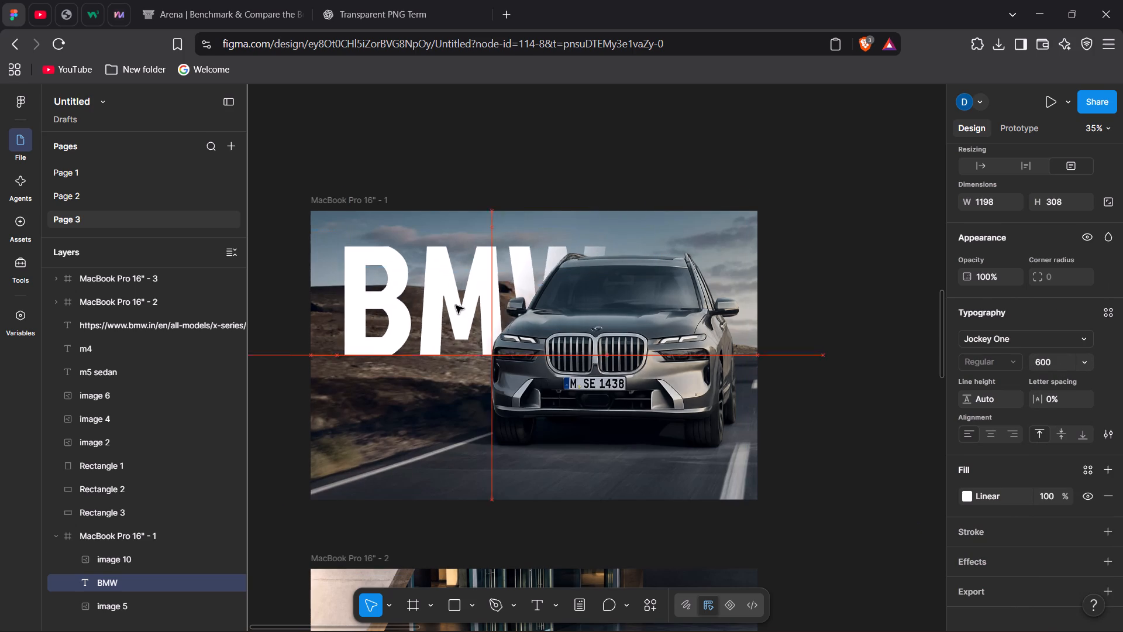
drag(456, 305, 439, 286)
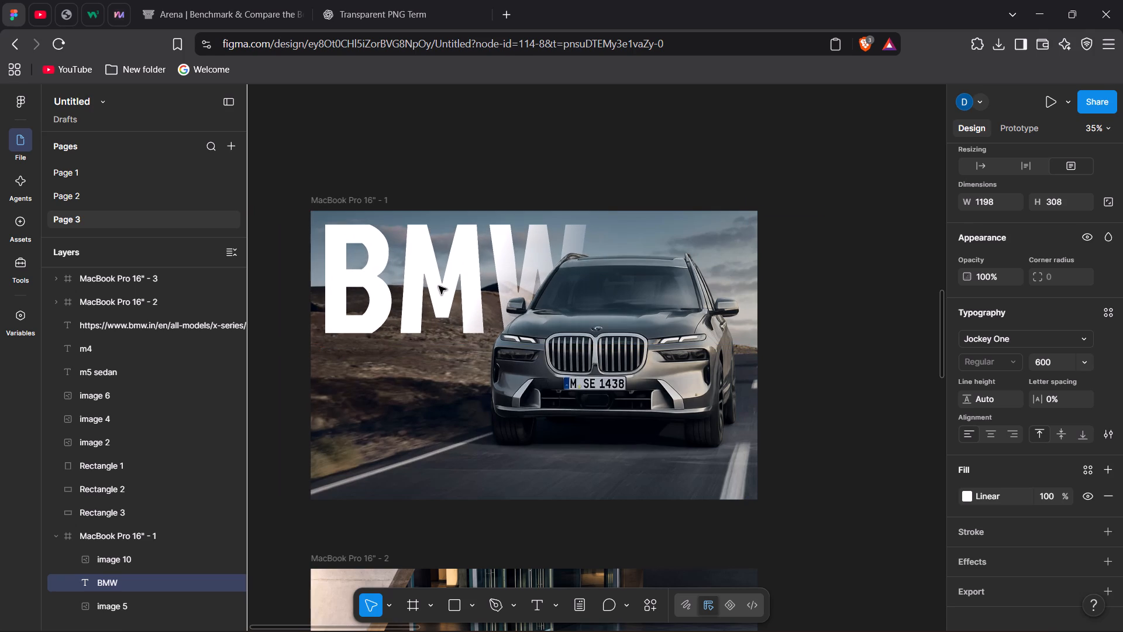
drag(439, 286, 437, 281)
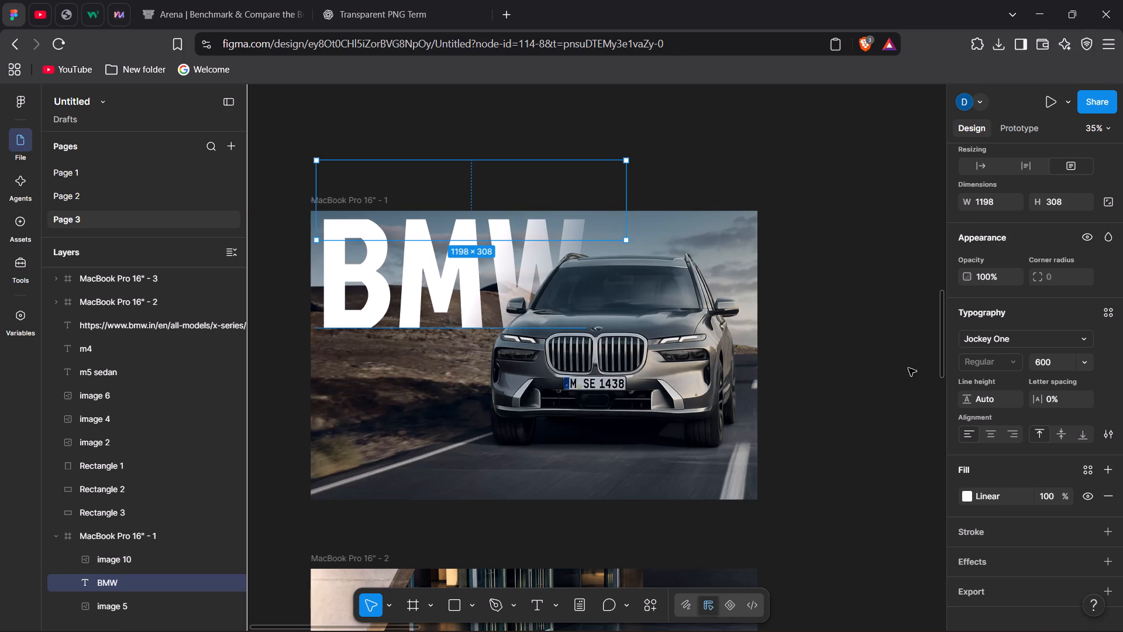
click(908, 368)
Recolour the transparent 100% stop of the BMW title's linear gradient, trying pink, black and bright red before settling on dark red 310000.
scroll(908, 368, left, 1)
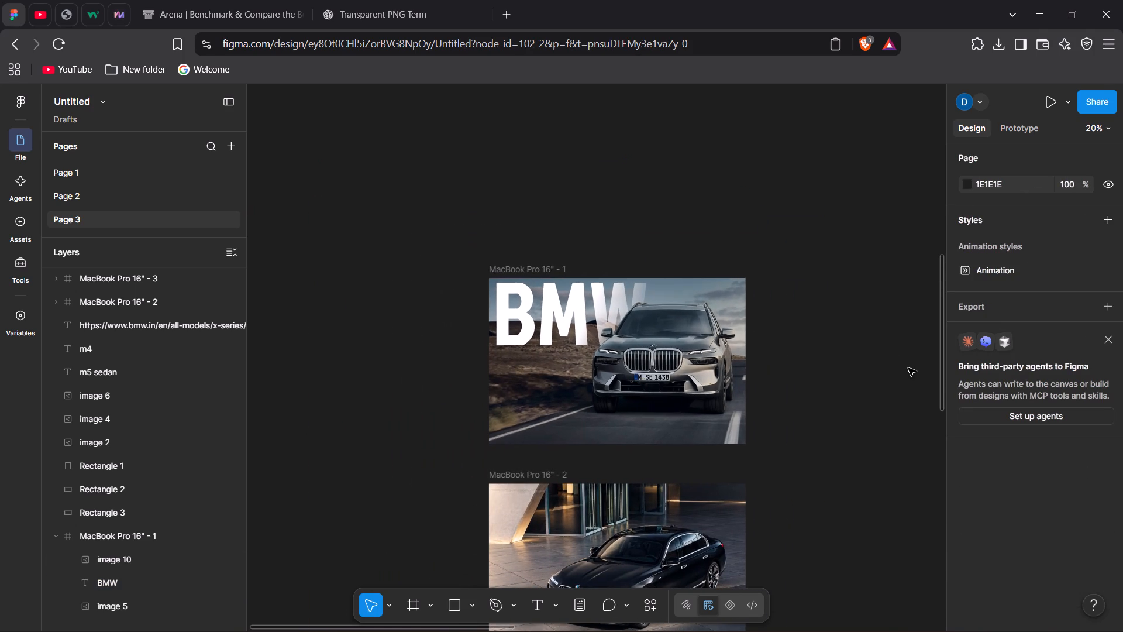
scroll(908, 368, left, 1)
scroll(908, 368, down, 1)
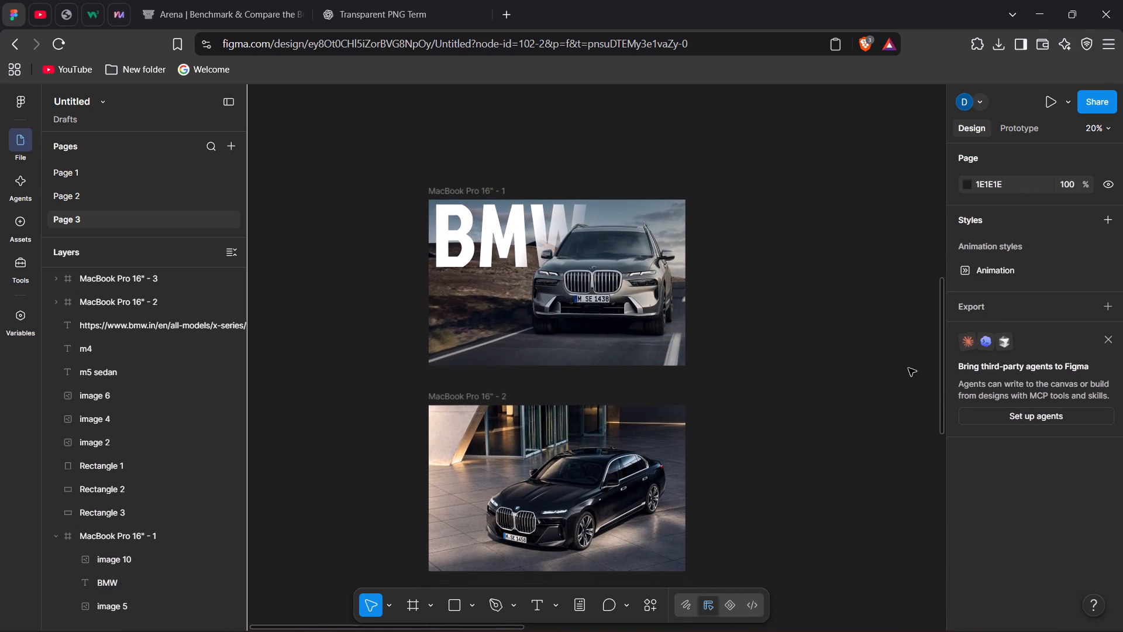
scroll(908, 368, down, 1)
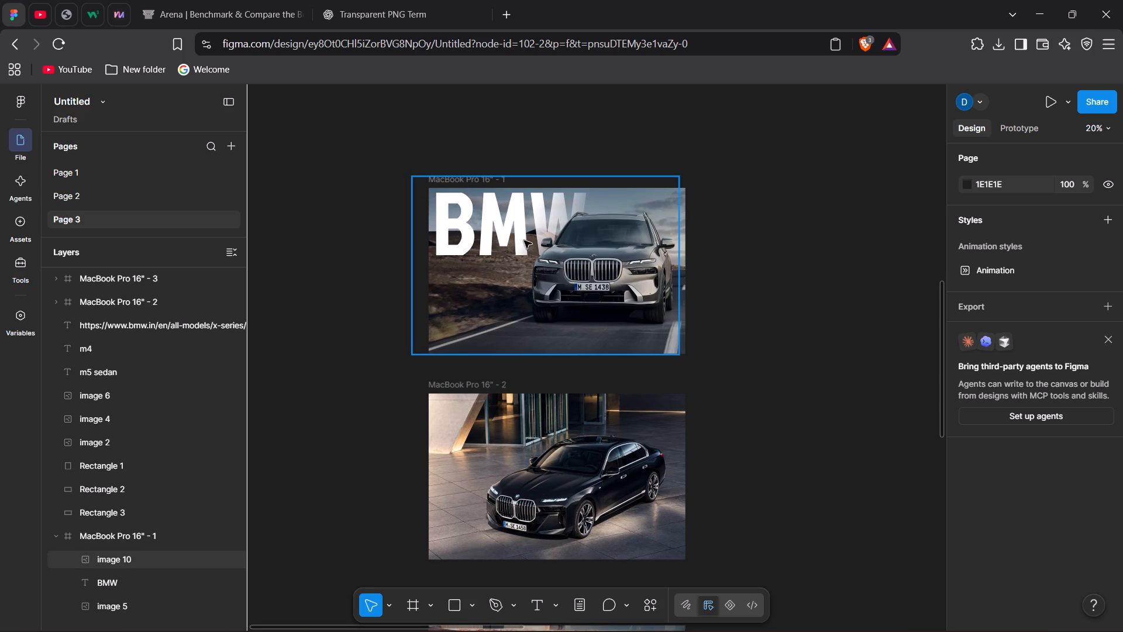
click(111, 579)
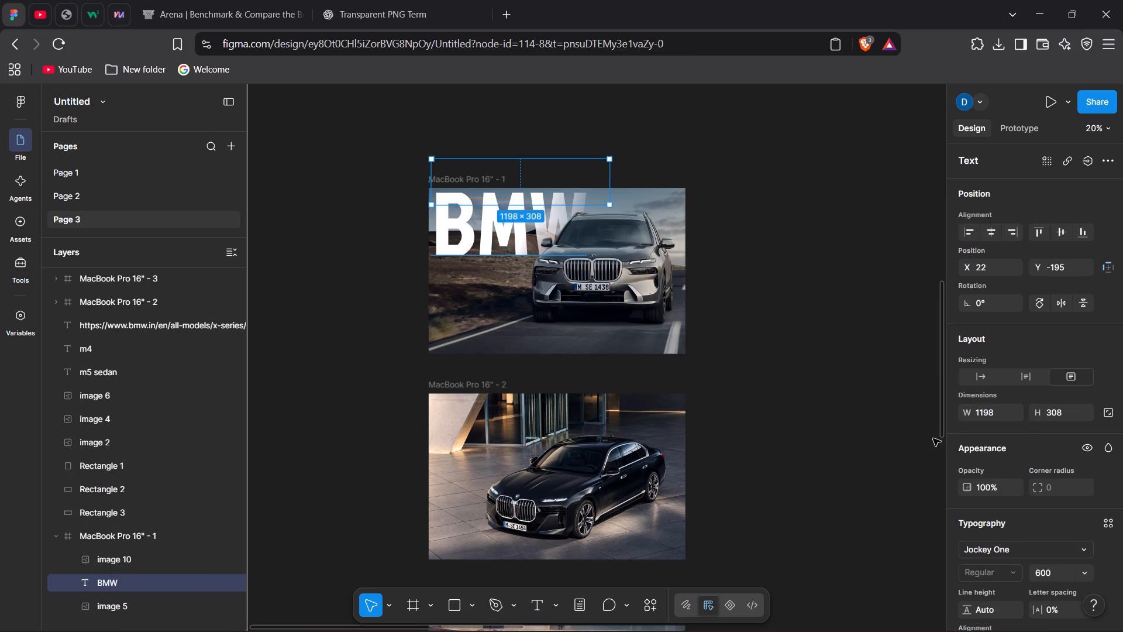
scroll(1074, 486, down, 1)
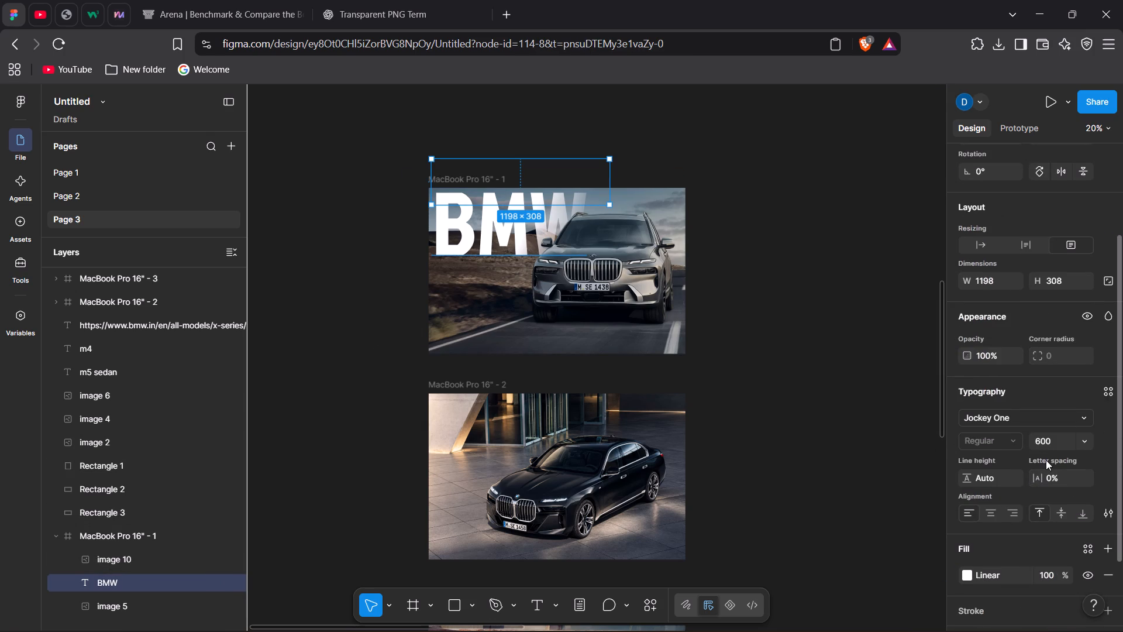
click(973, 577)
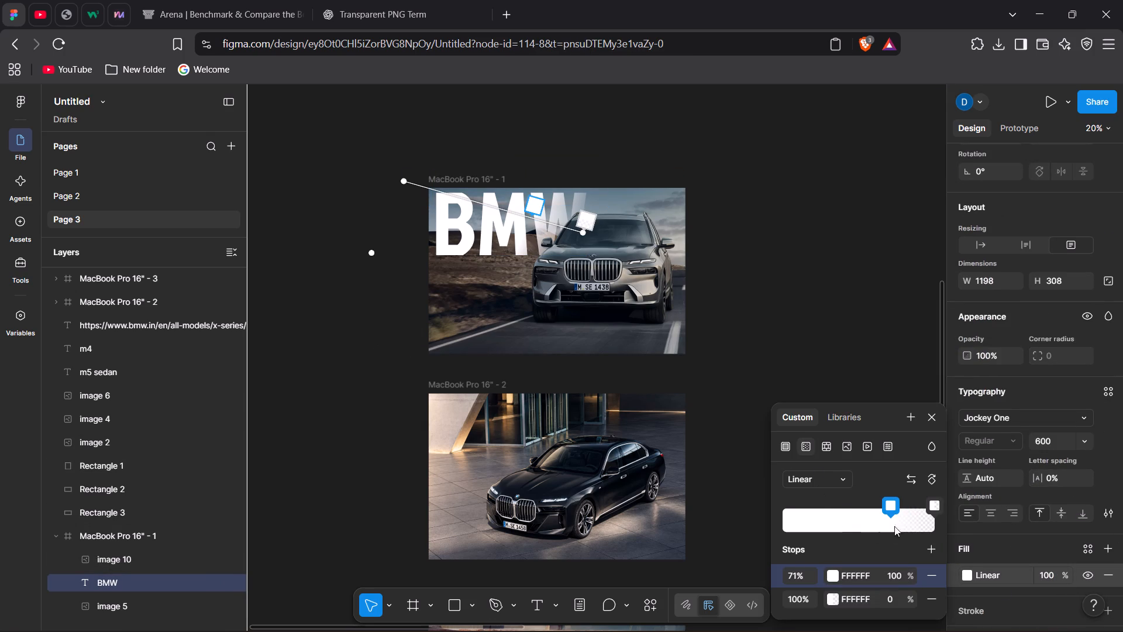
click(935, 503)
click(935, 503)
click(935, 503)
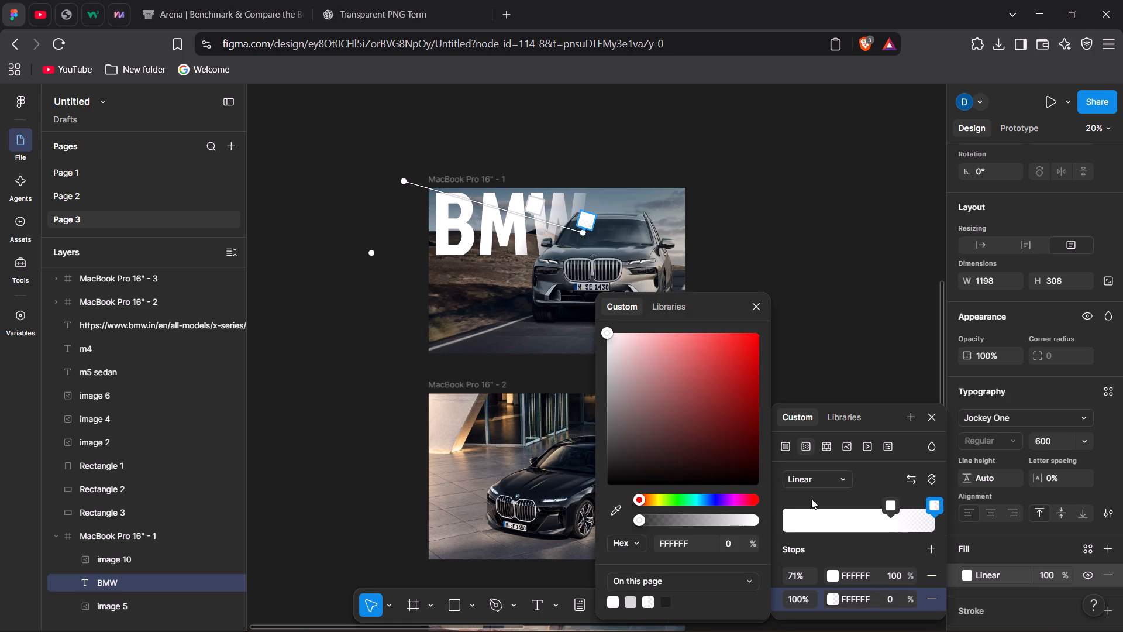
drag(612, 331, 638, 371)
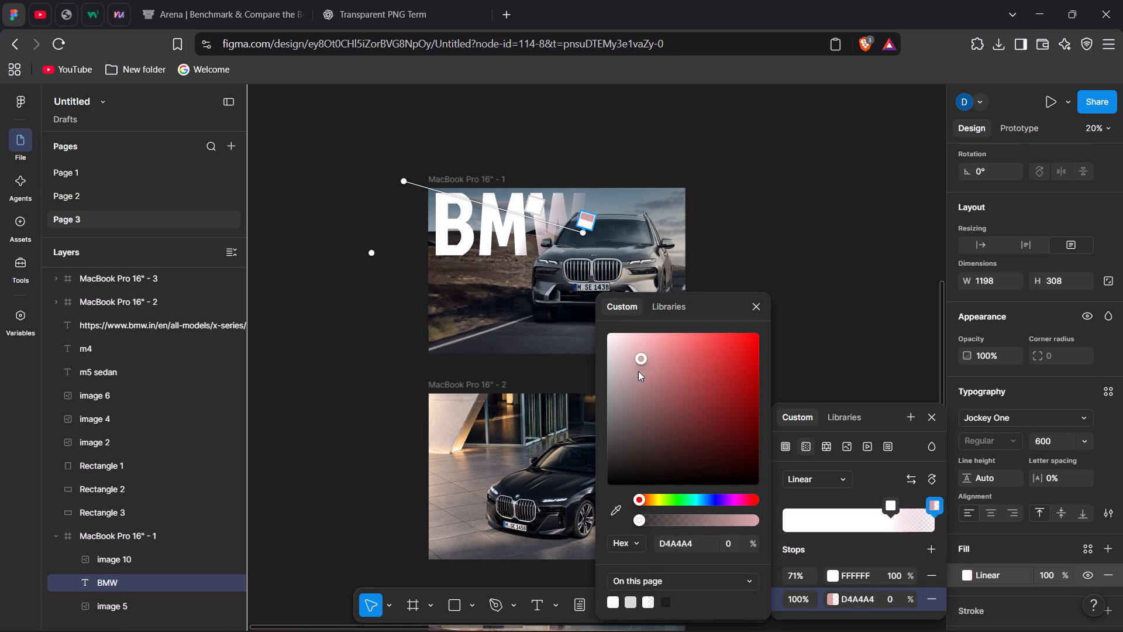
drag(638, 371, 631, 493)
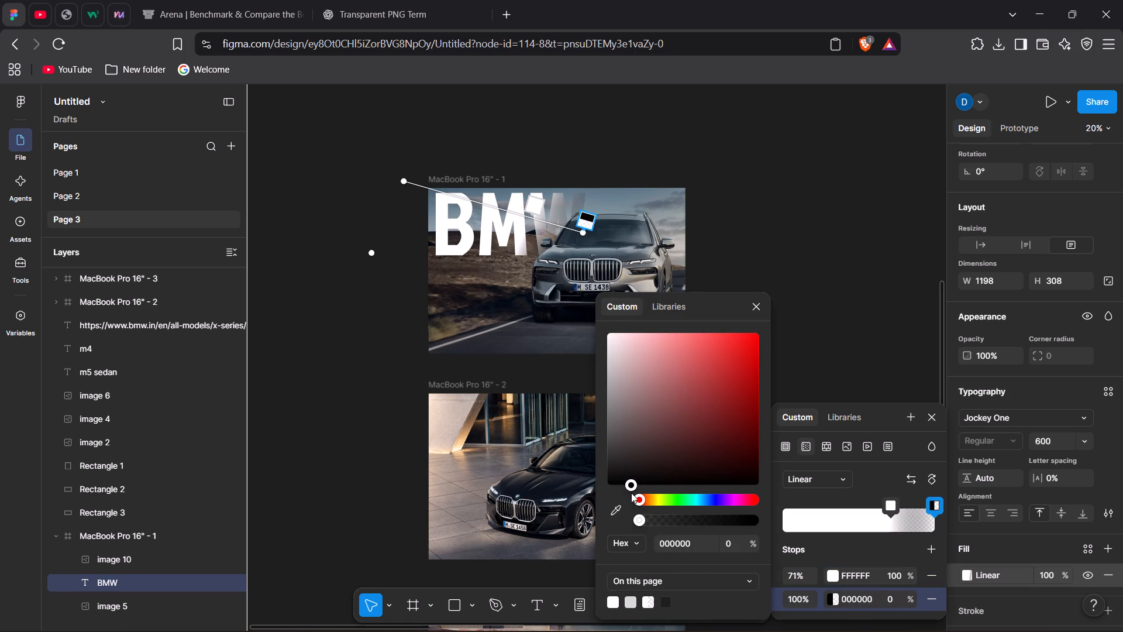
drag(631, 493, 787, 364)
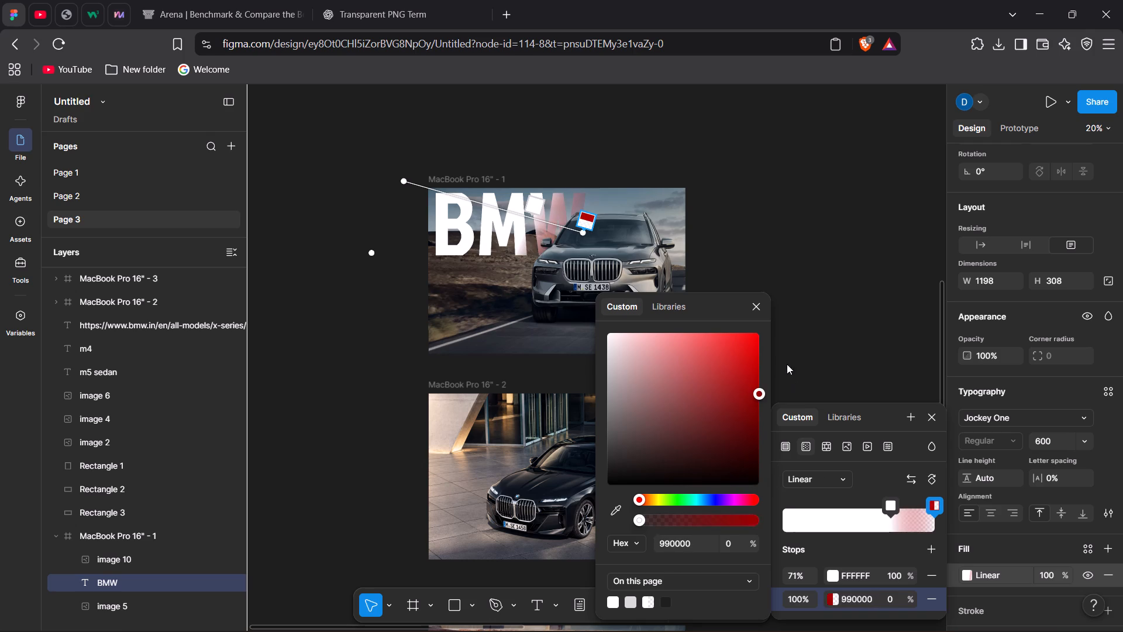
drag(787, 364, 751, 344)
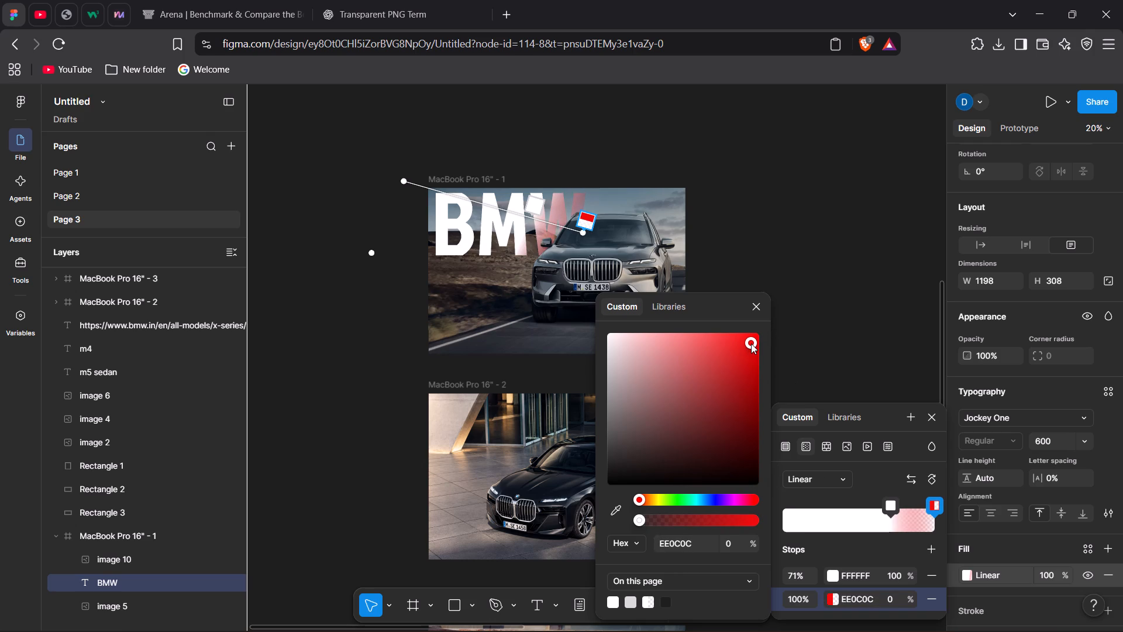
drag(751, 344, 757, 337)
drag(757, 337, 757, 338)
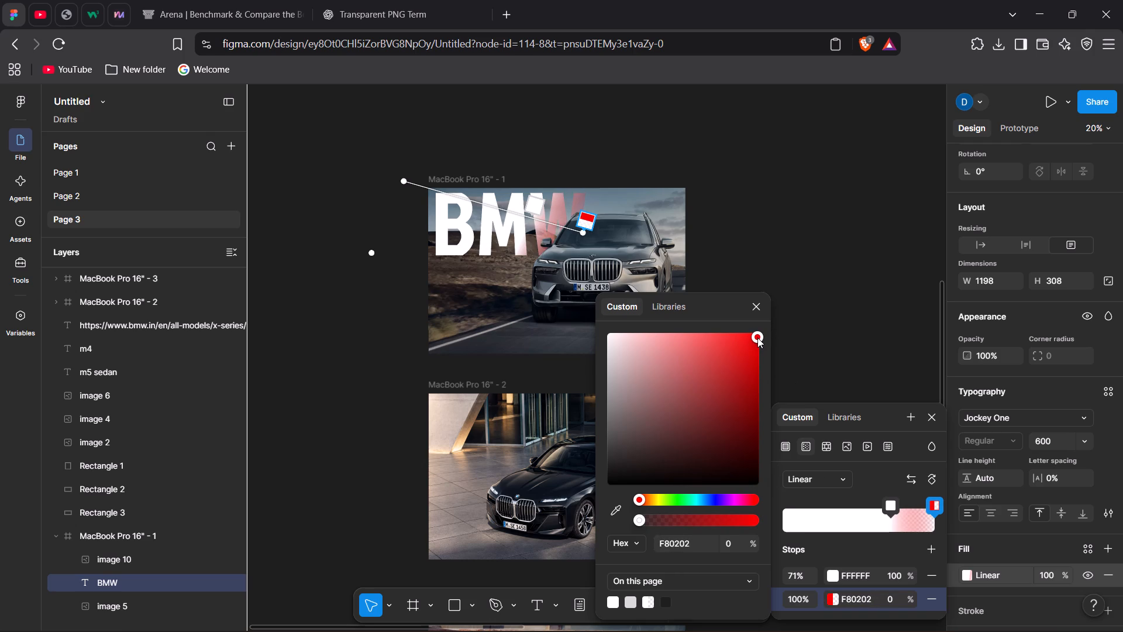
drag(757, 338, 755, 500)
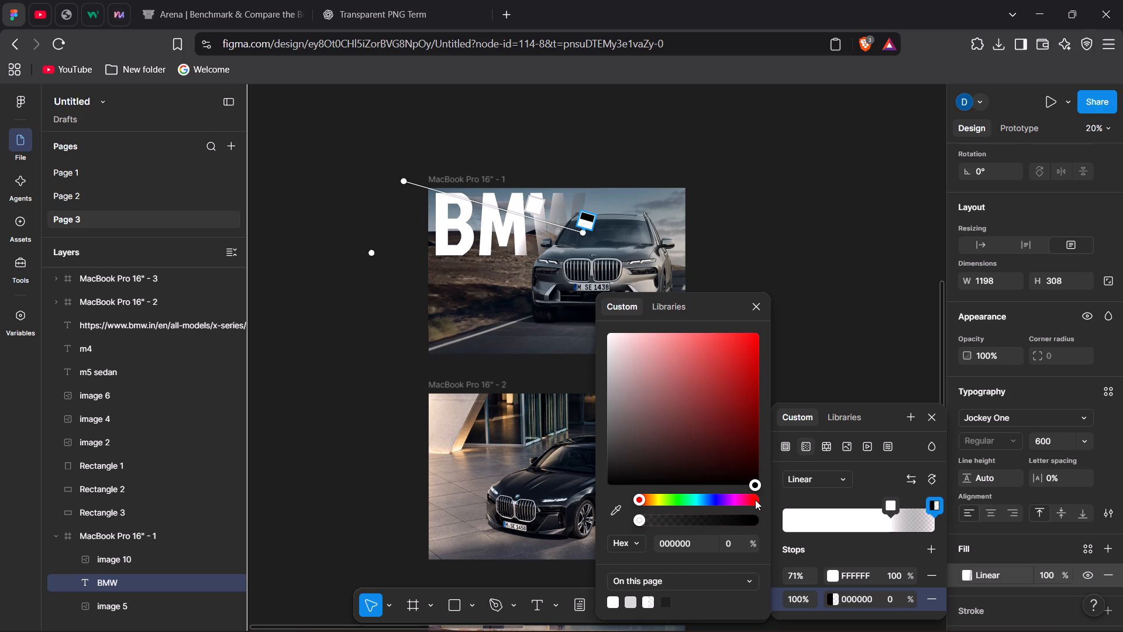
drag(755, 500, 759, 456)
Switch to File Explorer, look inside the orvante-monochrome-landing-page archive in the design and prototype folder, and return to the Figma file.
click(513, 17)
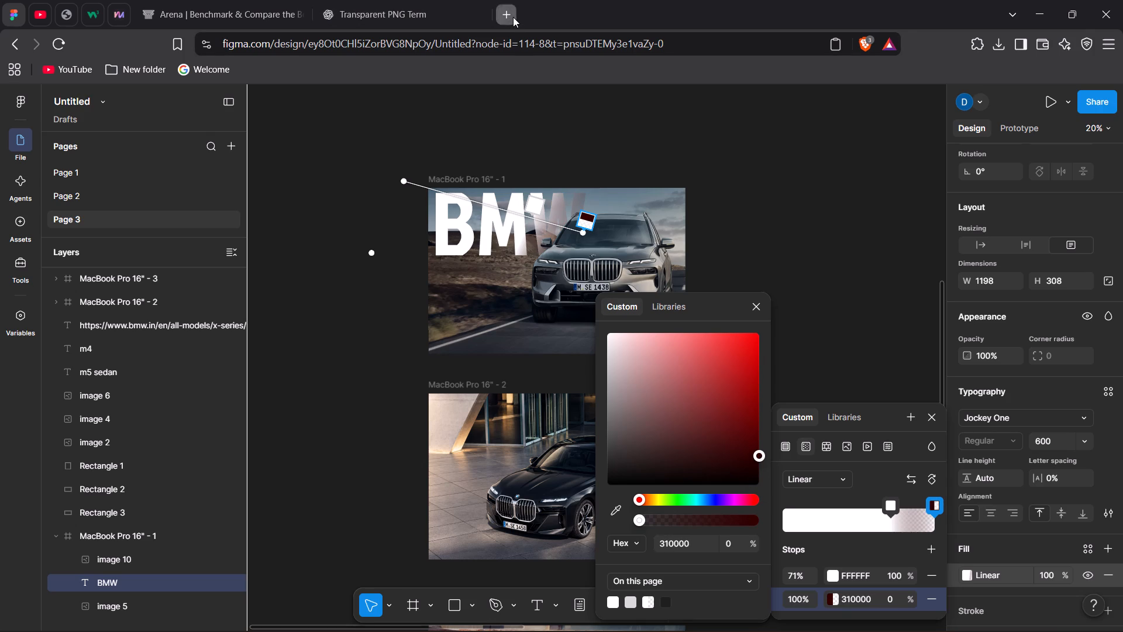
click(0, 0)
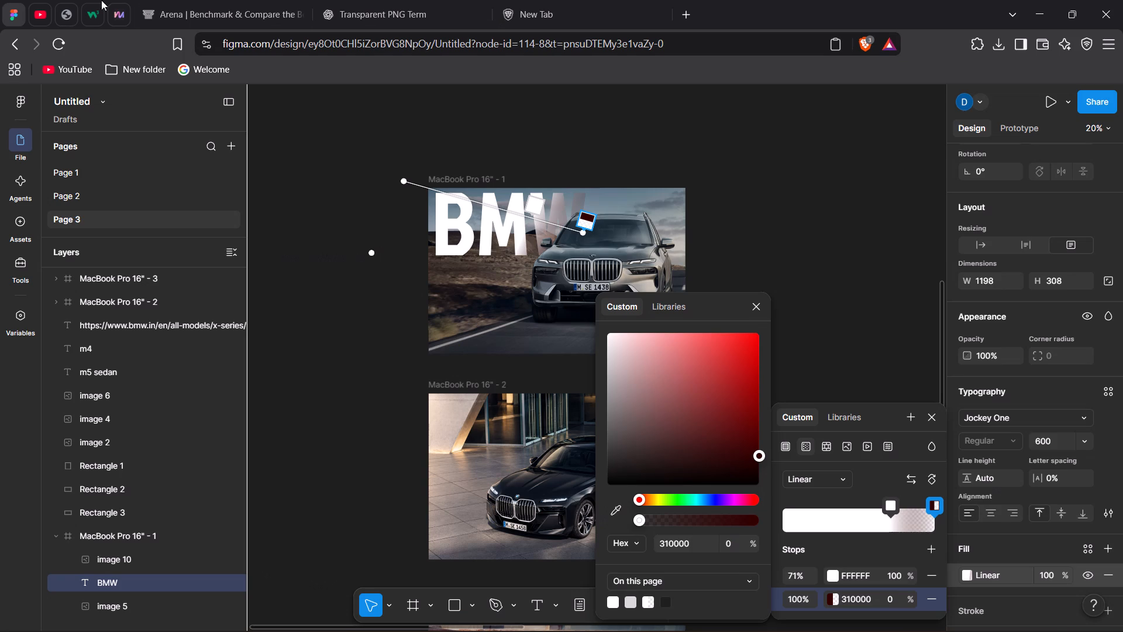
click(649, 626)
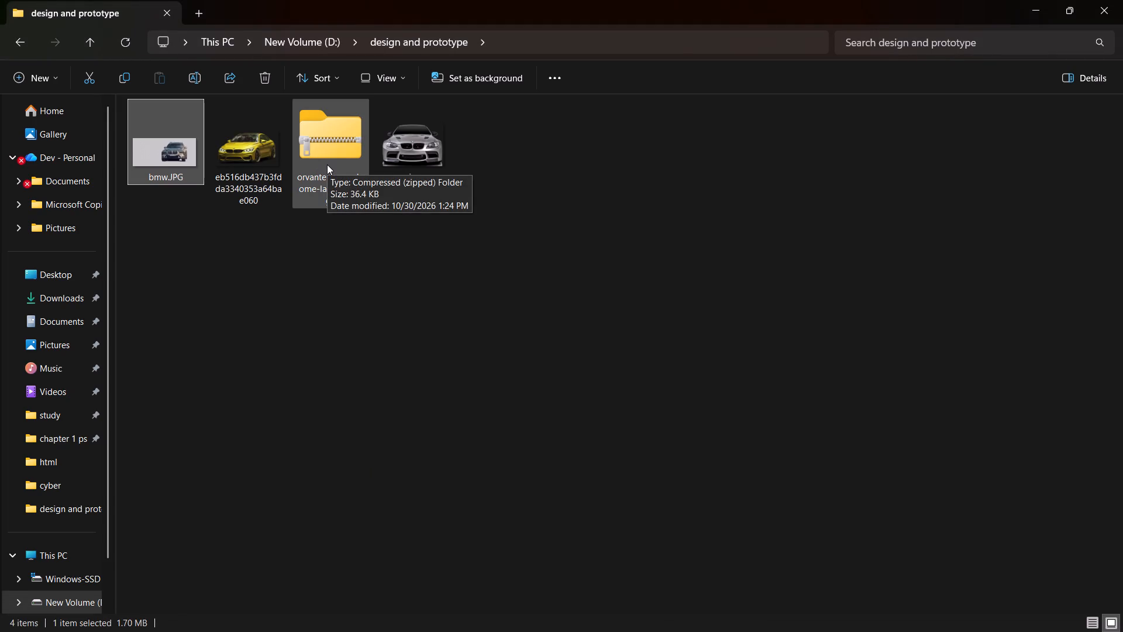
double_click(327, 164)
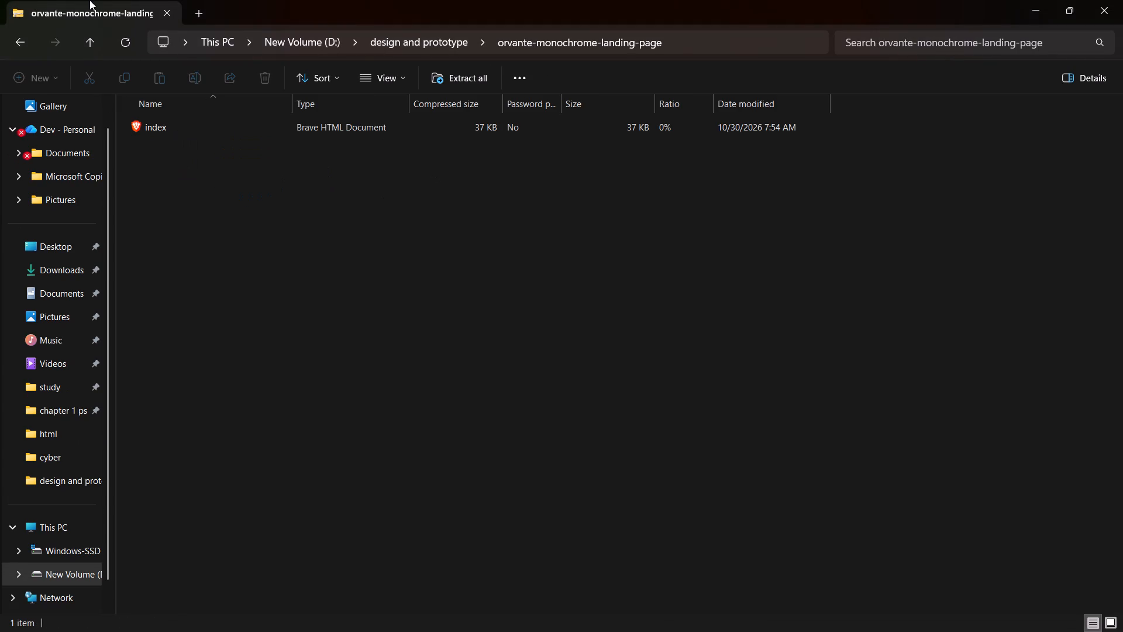
click(17, 46)
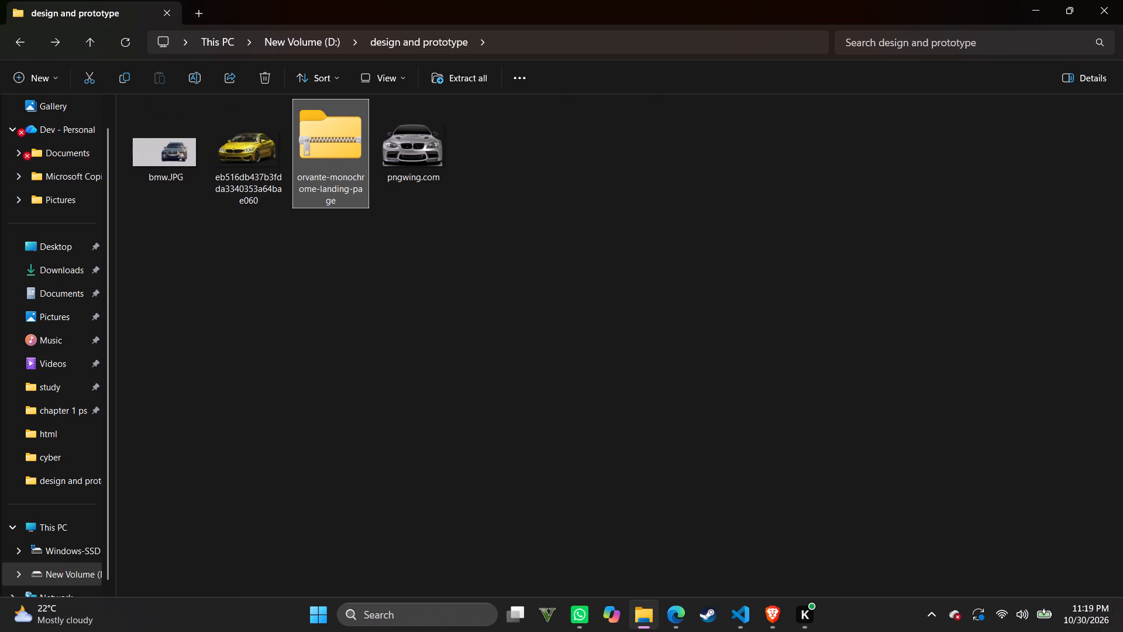
click(765, 628)
Close the stop's colour picker and look over the loose car images, model cards and MacBook Pro frames on Page 3.
scroll(828, 348, left, 2)
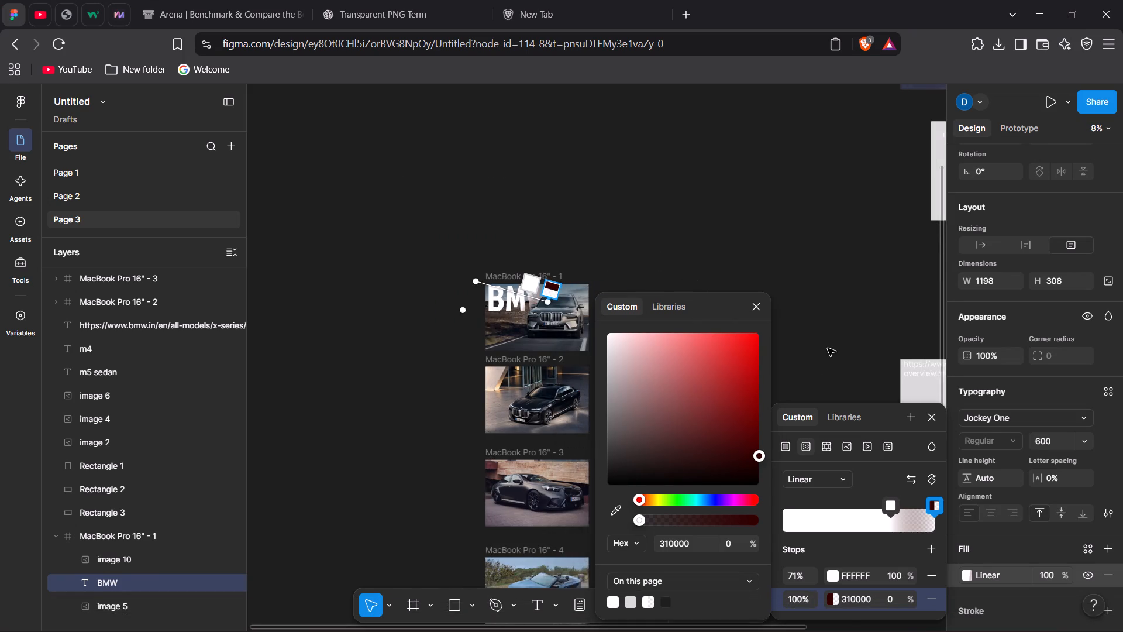
scroll(828, 348, left, 3)
click(756, 310)
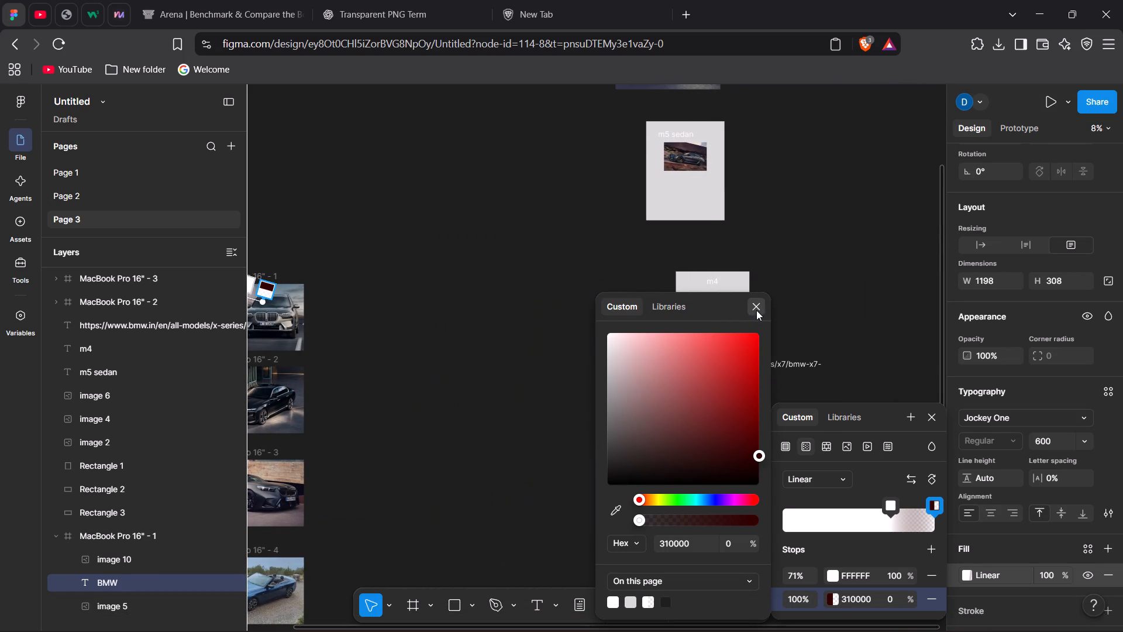
scroll(756, 310, up, 1)
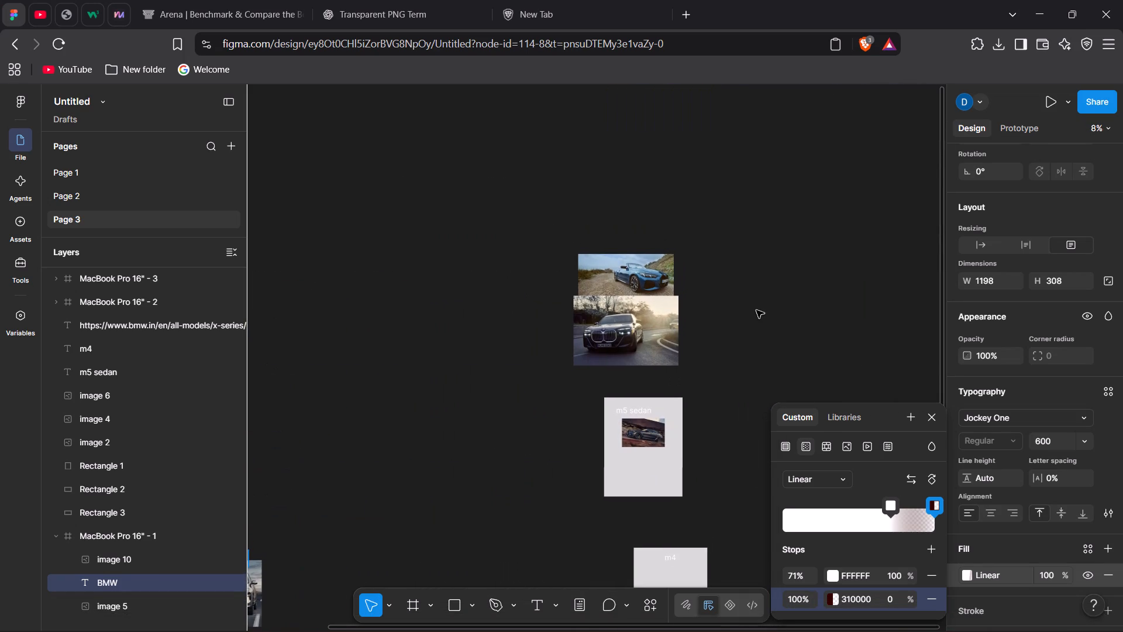
scroll(756, 310, up, 1)
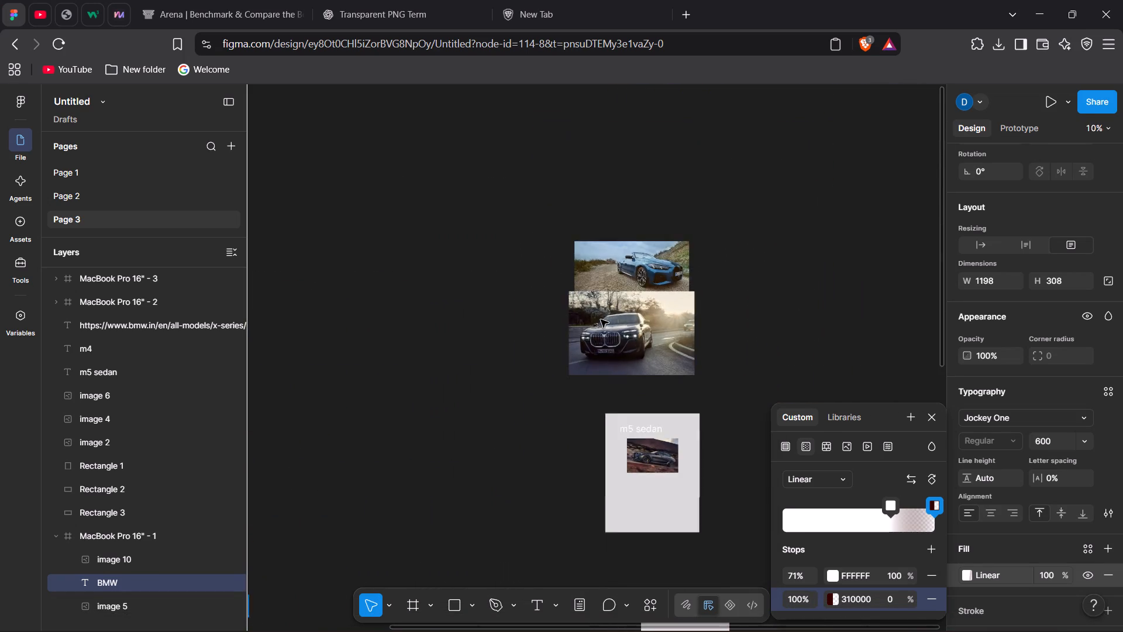
scroll(601, 320, right, 4)
scroll(601, 320, down, 1)
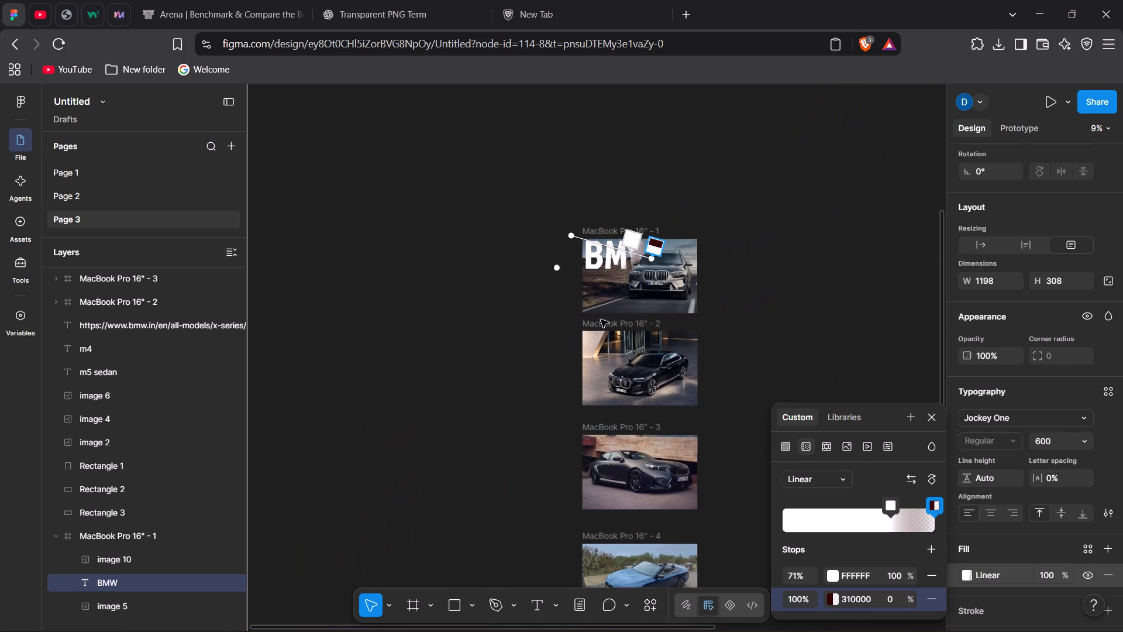
scroll(601, 320, down, 3)
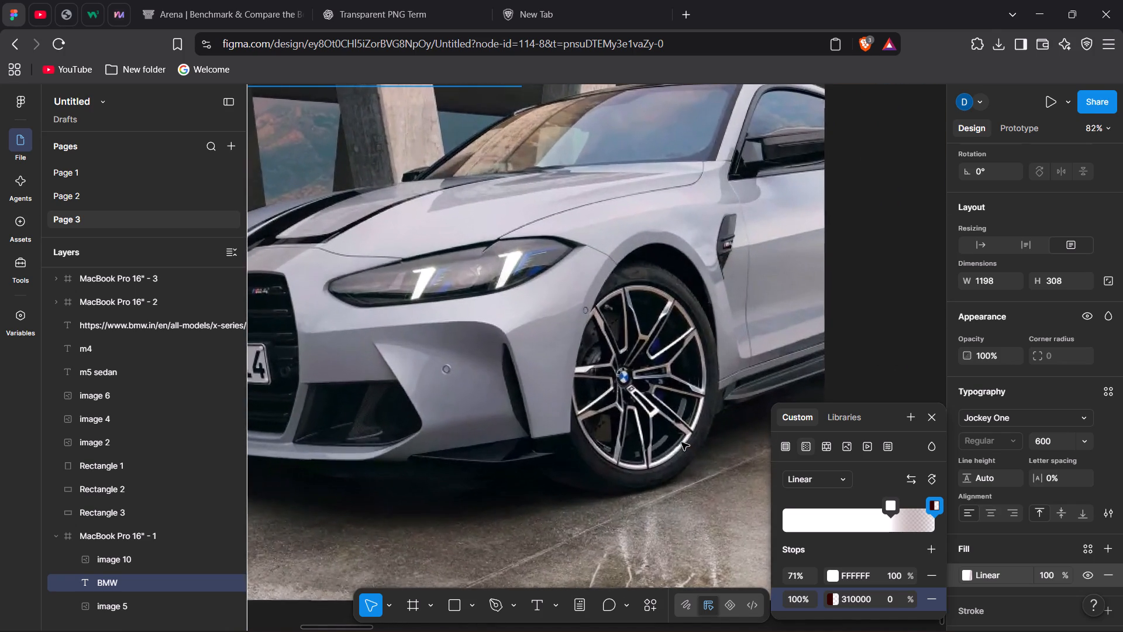
scroll(681, 442, up, 1)
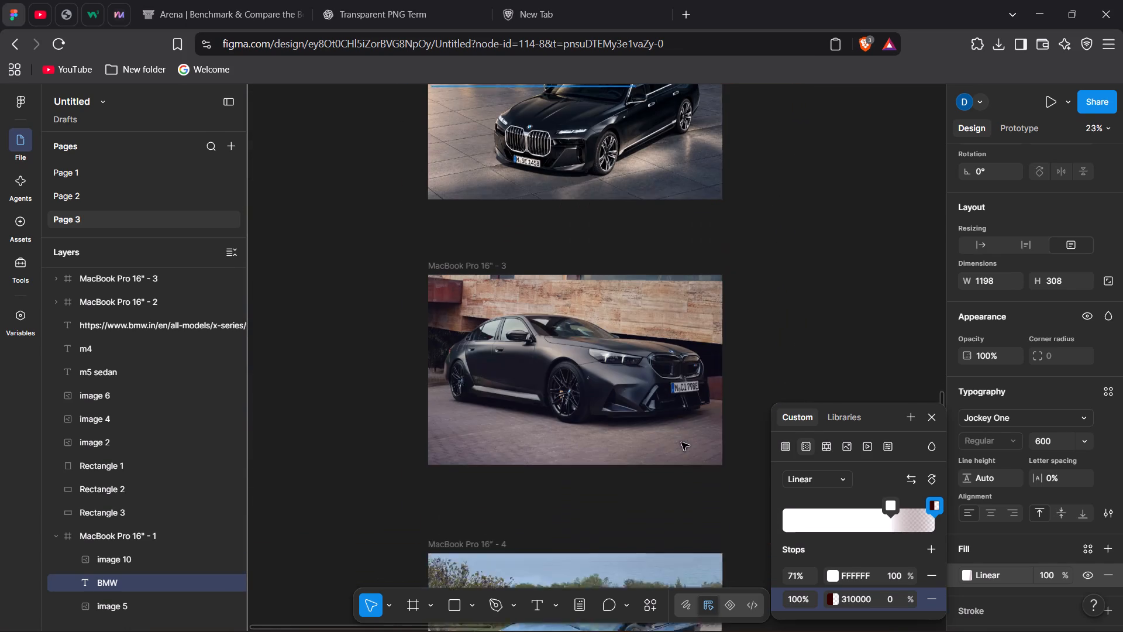
scroll(681, 442, up, 5)
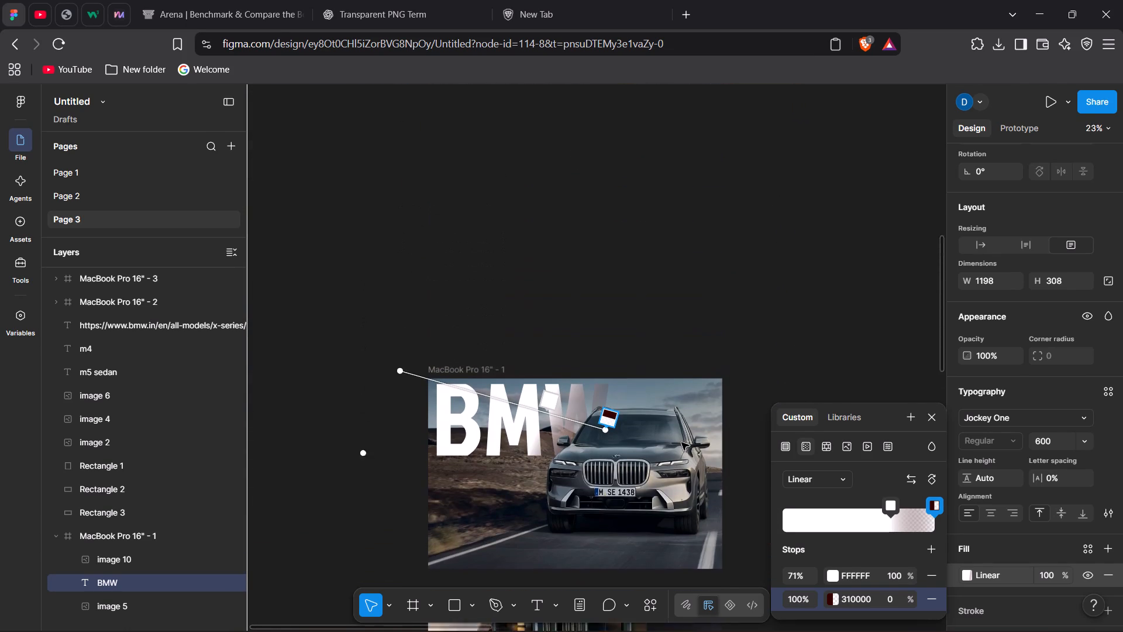
Recolour the transparent 100% stop of the BMW title's linear gradient to bright blue 005DFF.
scroll(681, 442, up, 1)
scroll(765, 371, down, 1)
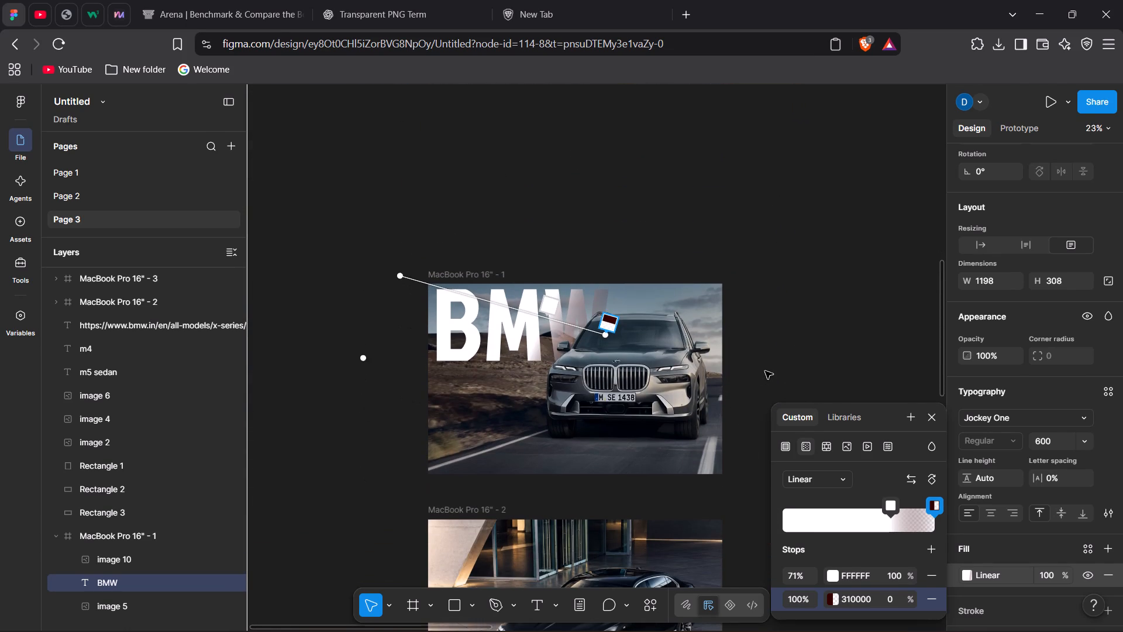
scroll(765, 371, down, 1)
click(939, 504)
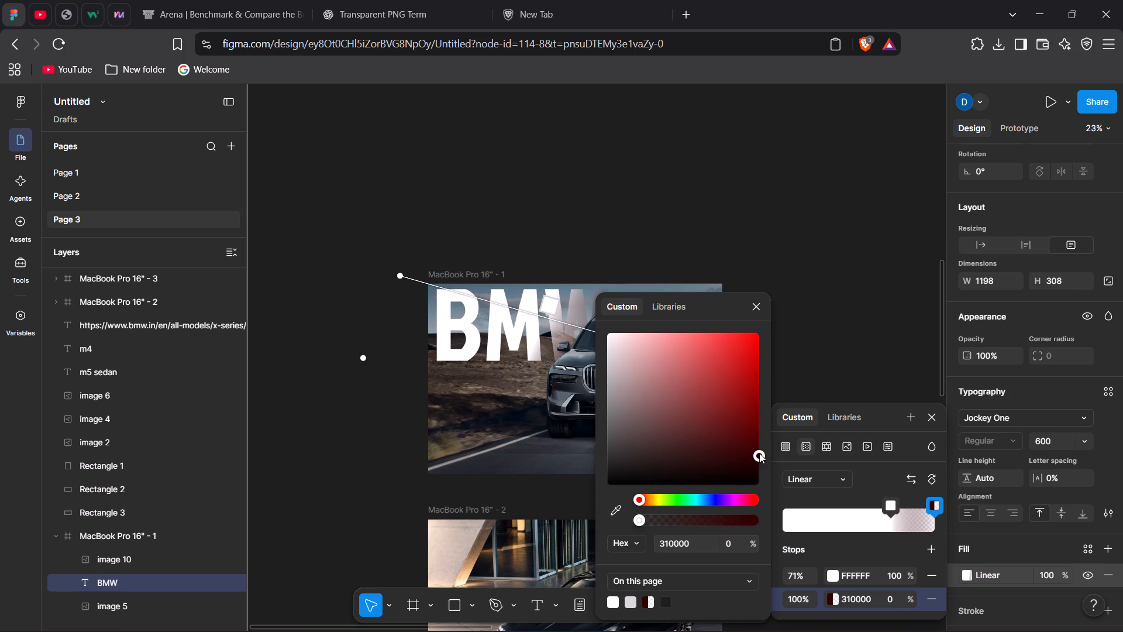
click(715, 503)
drag(755, 457, 728, 393)
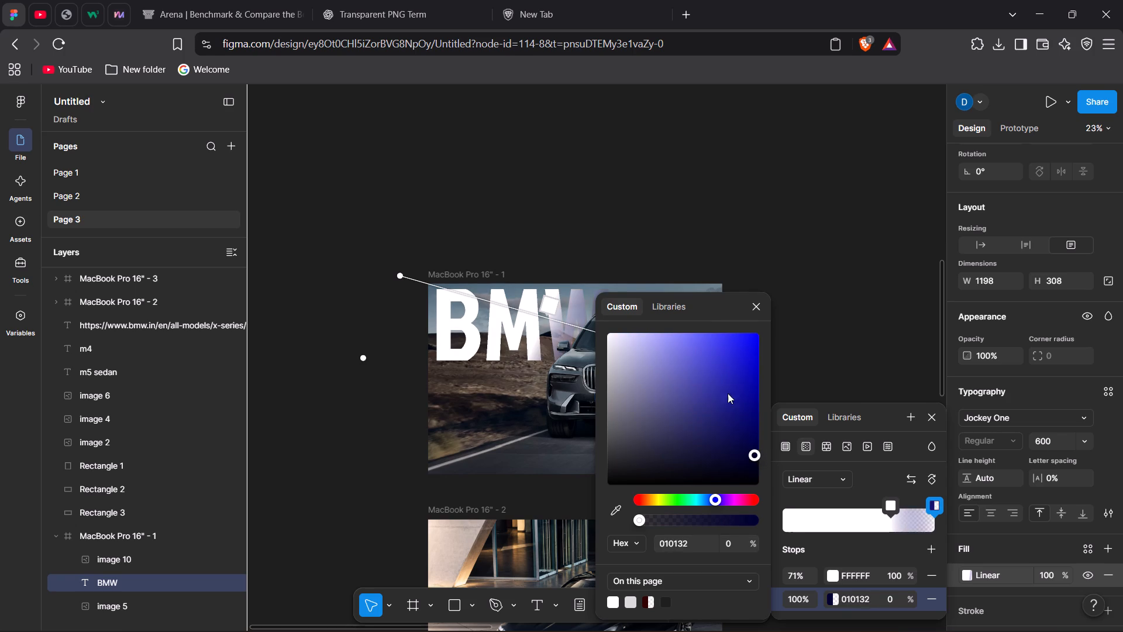
drag(728, 393, 745, 344)
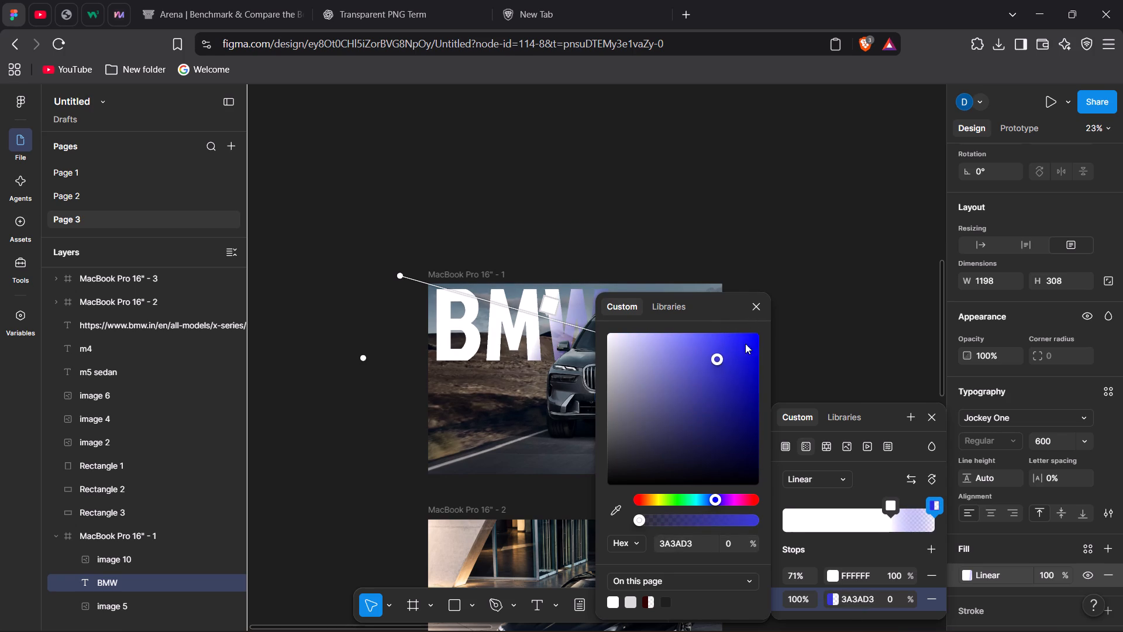
drag(745, 344, 762, 333)
drag(715, 496, 708, 496)
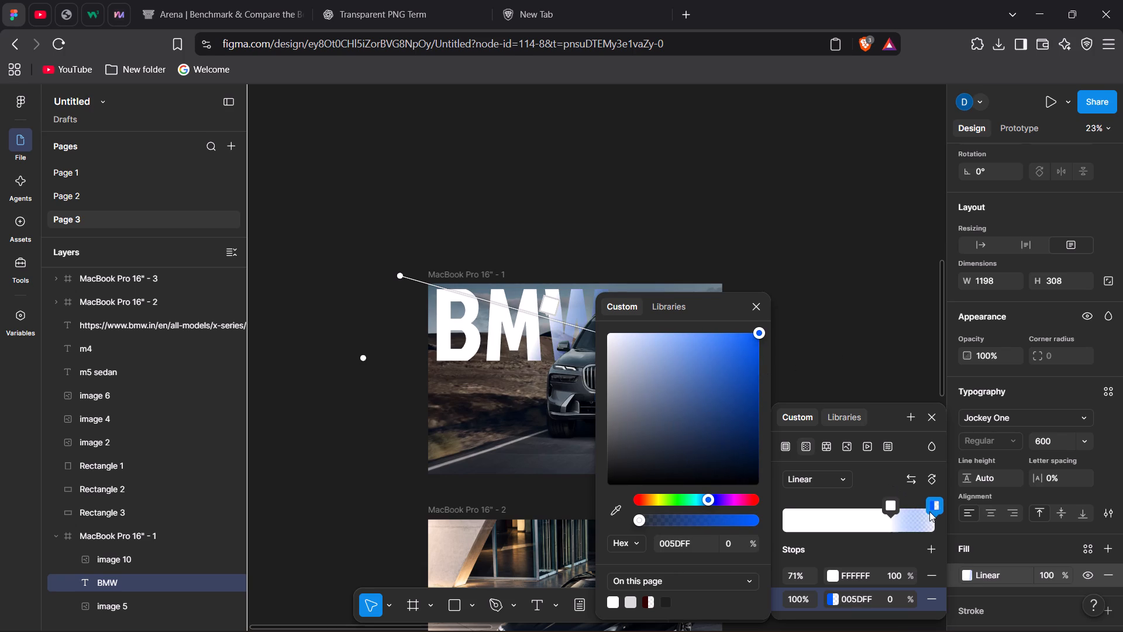
drag(932, 510, 966, 514)
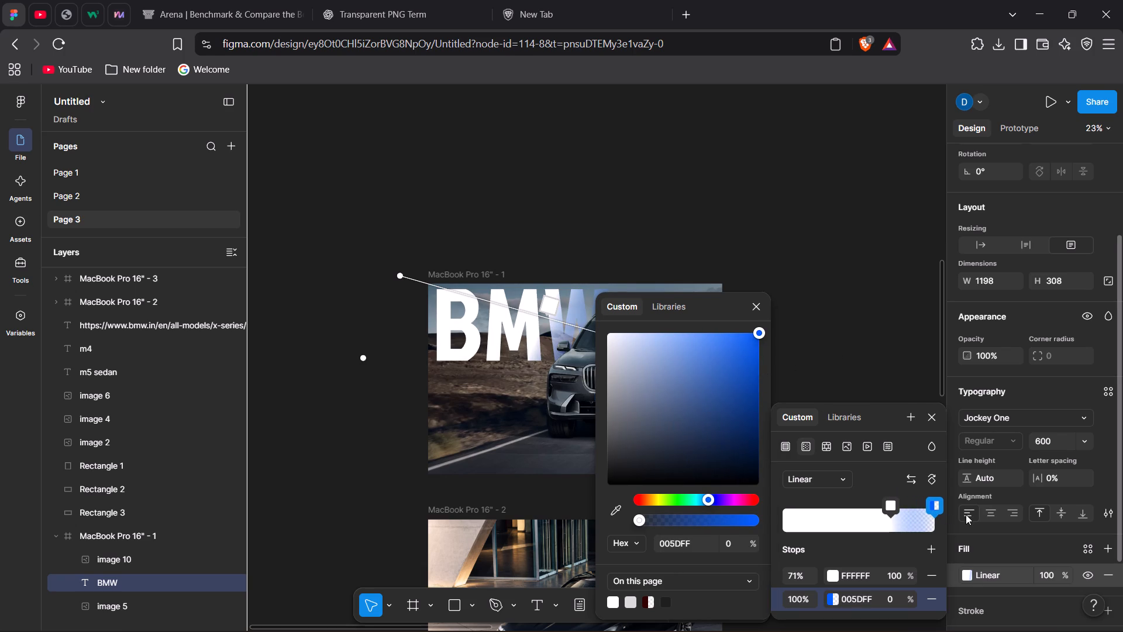
Move the white stop of the BMW title's gradient to 49%, recolour it coral F26565, and deselect the title.
drag(887, 505, 857, 509)
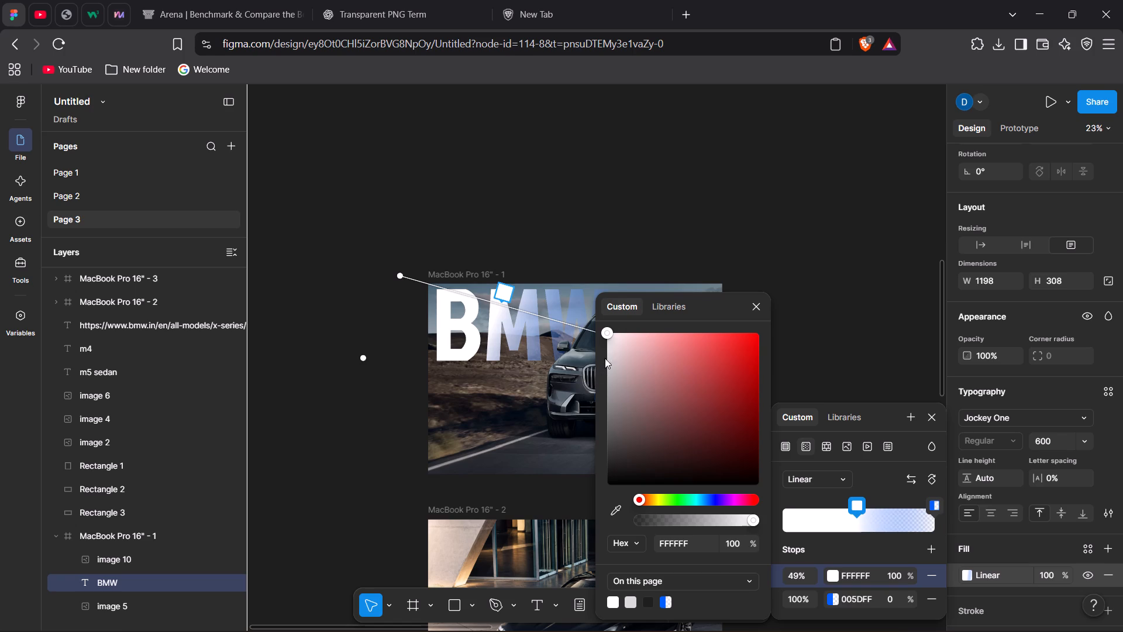
drag(608, 335, 757, 315)
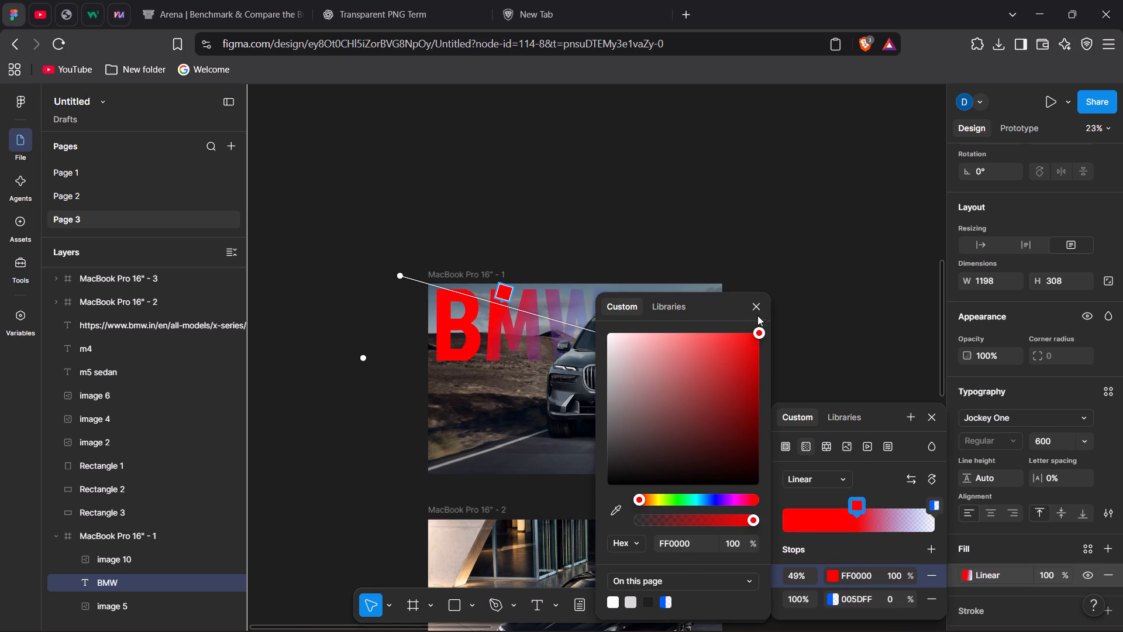
drag(757, 315, 695, 341)
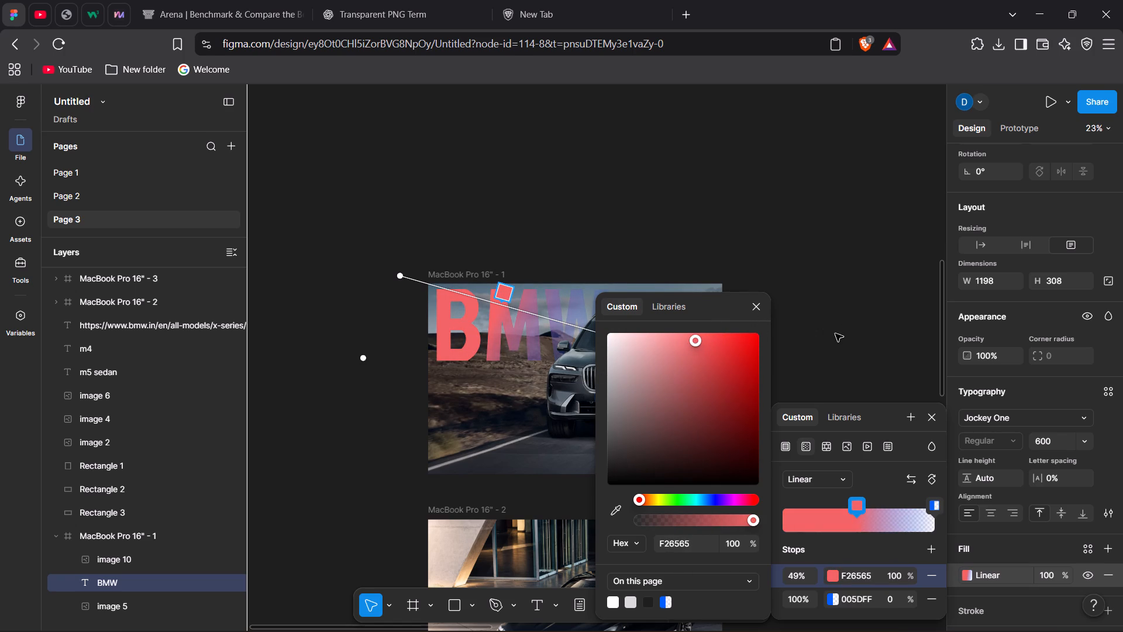
click(835, 334)
click(801, 353)
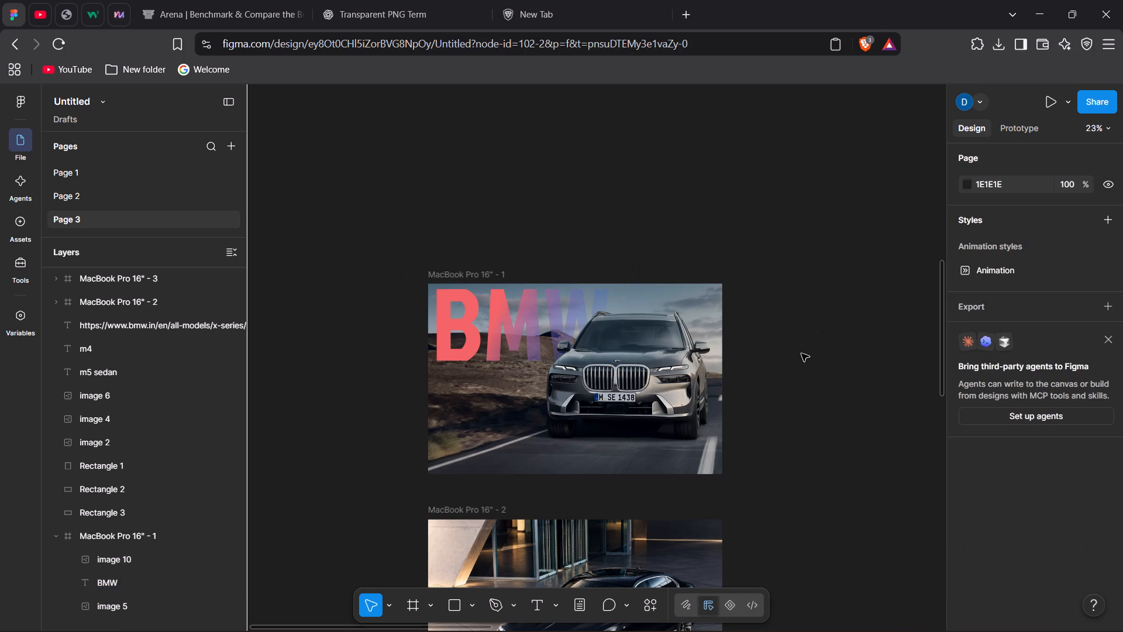
Minimise the browser and close the File Explorer window showing the design and prototype folder.
scroll(801, 353, down, 1)
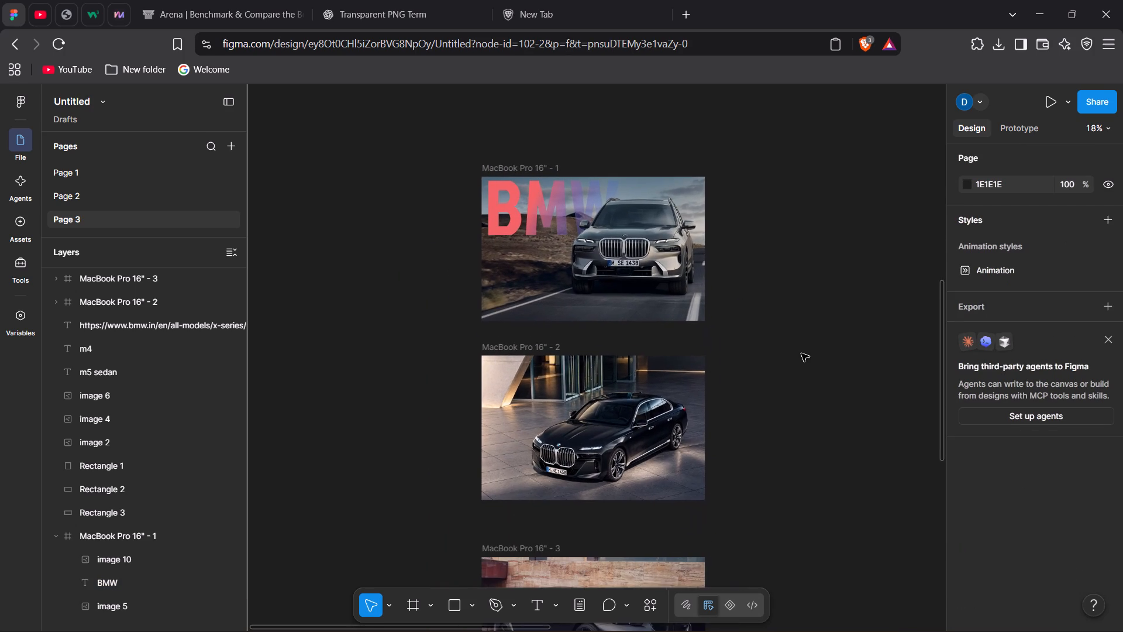
scroll(801, 353, down, 1)
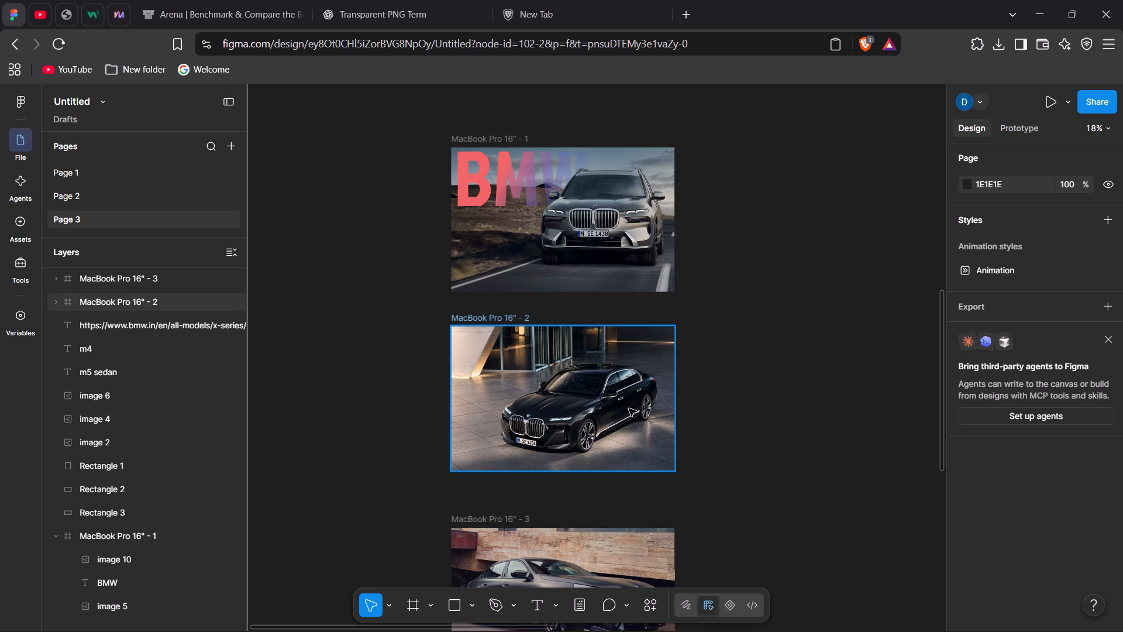
click(1045, 0)
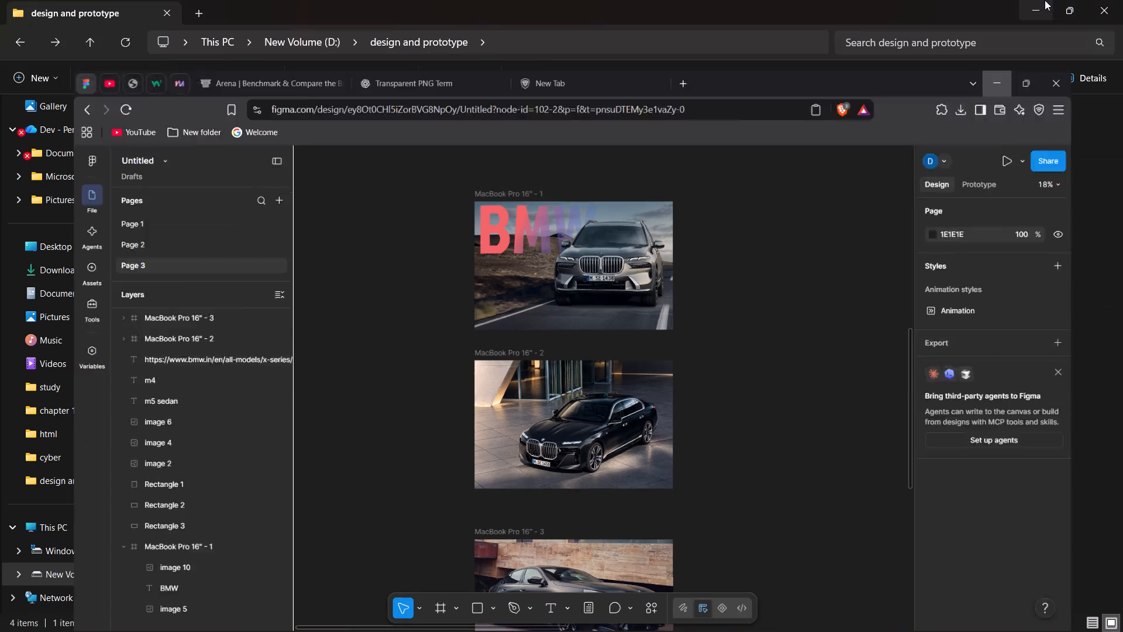
click(1122, 0)
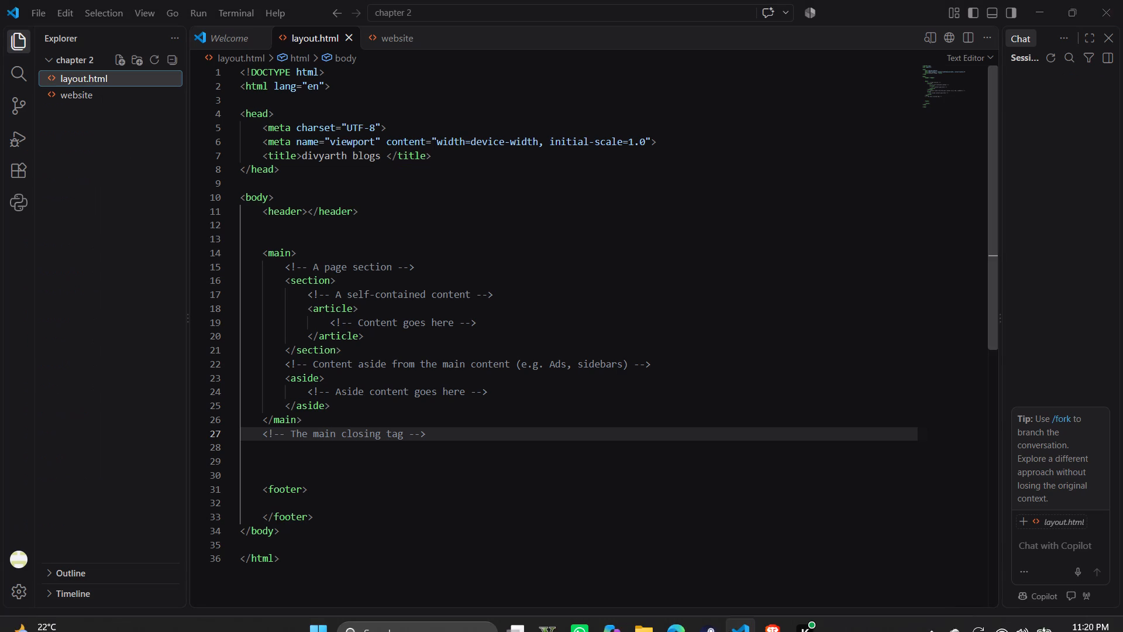
Switch back to the Brave browser and open a new tab.
click(675, 631)
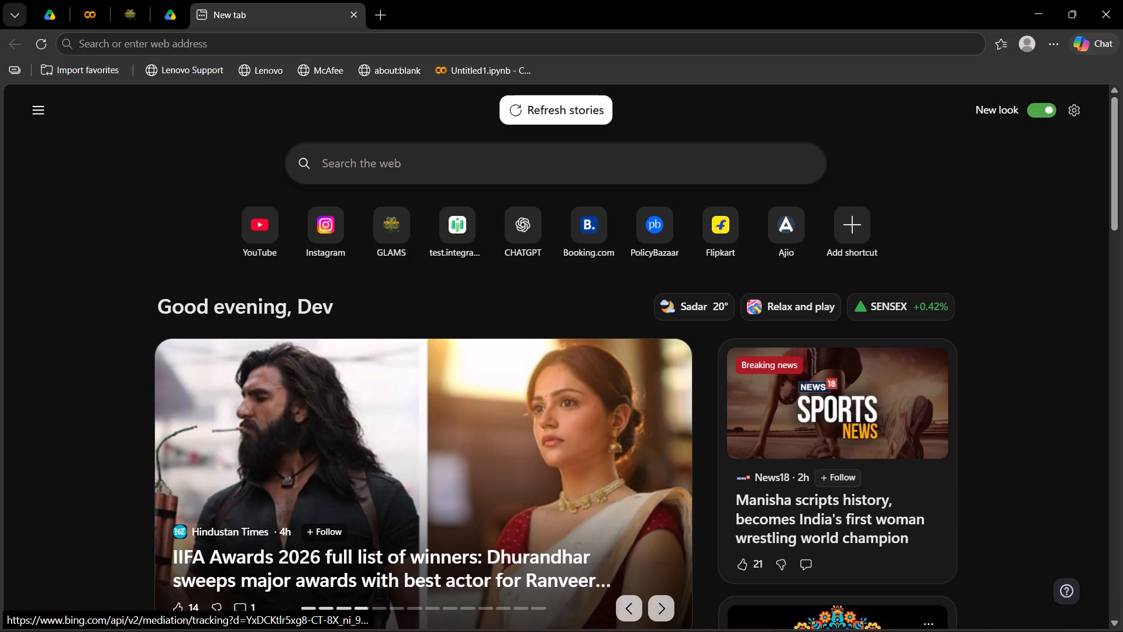
click(766, 617)
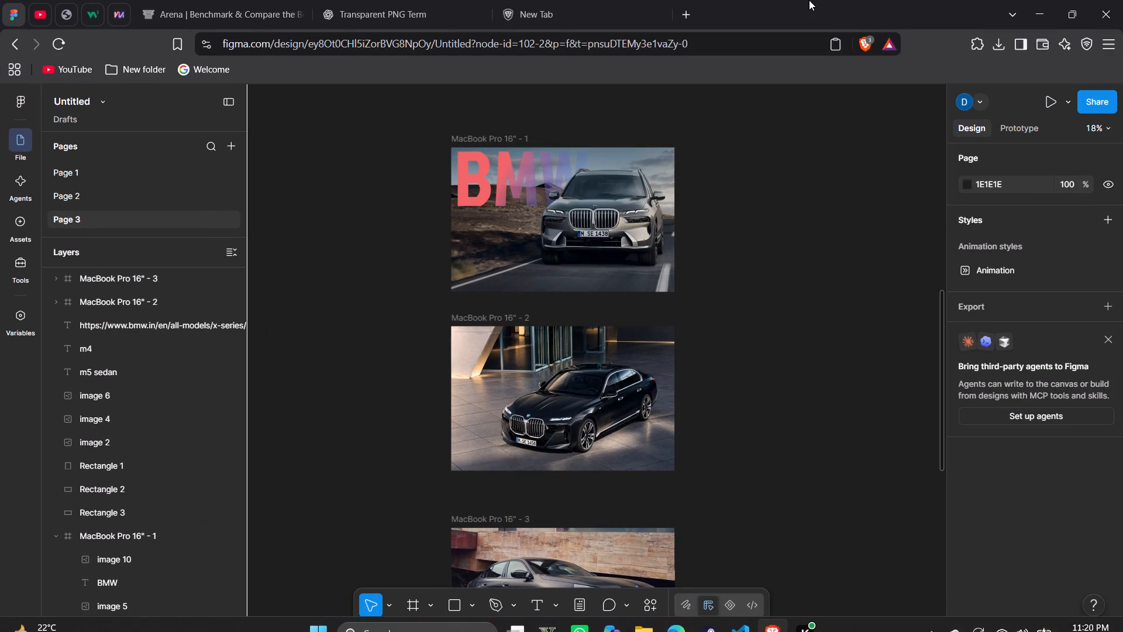
click(685, 12)
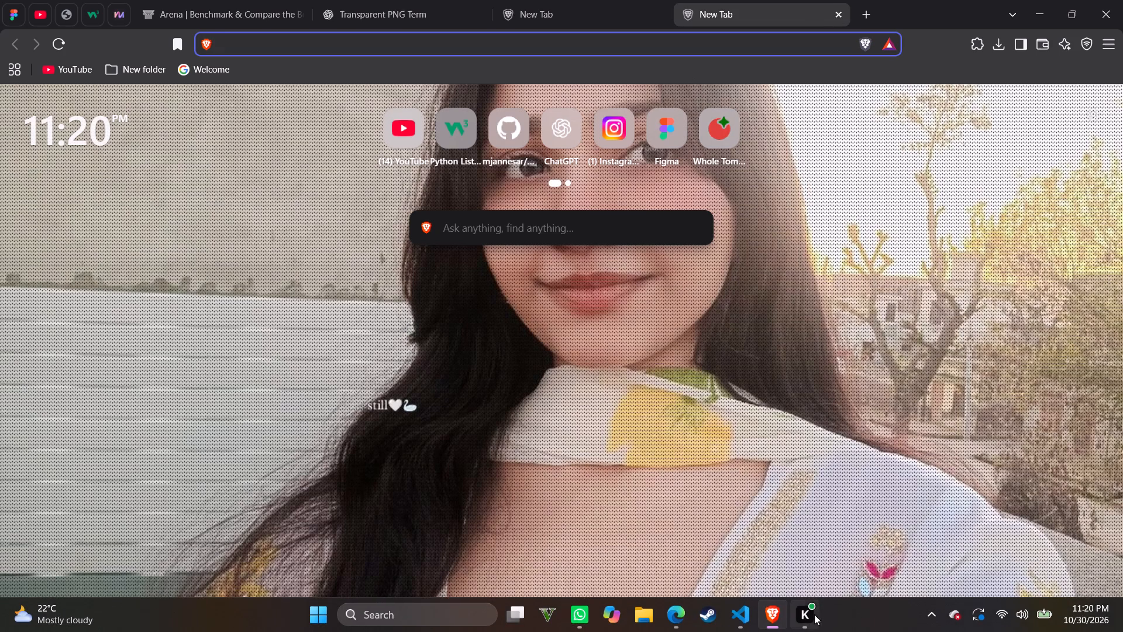